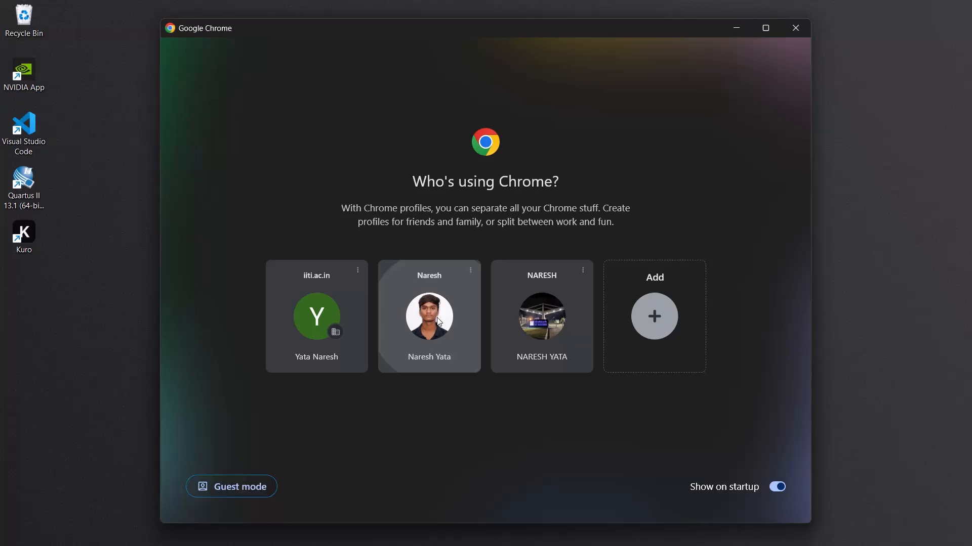
Open the Angel One account page at angelone.in/trade/account and maximize the browser window.
key("a")
key("n")
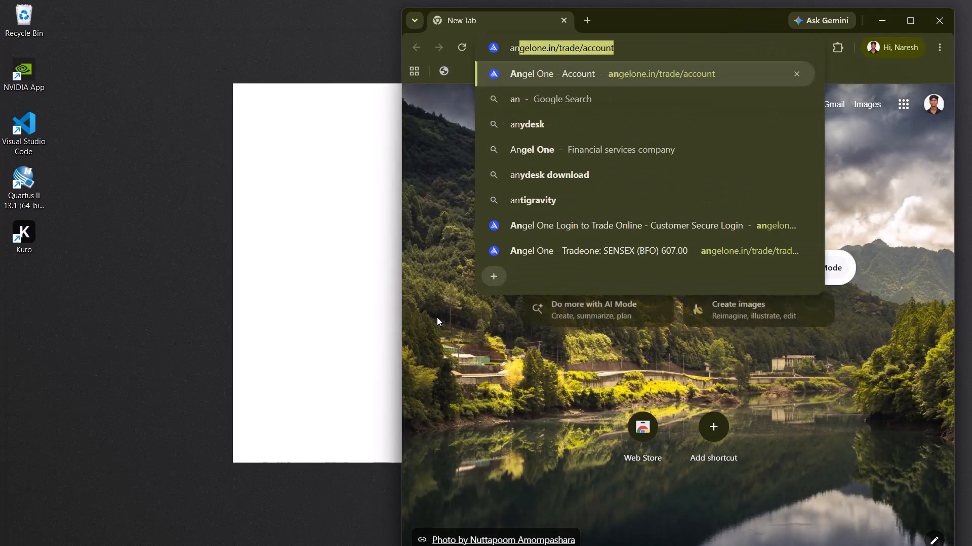
key("Return")
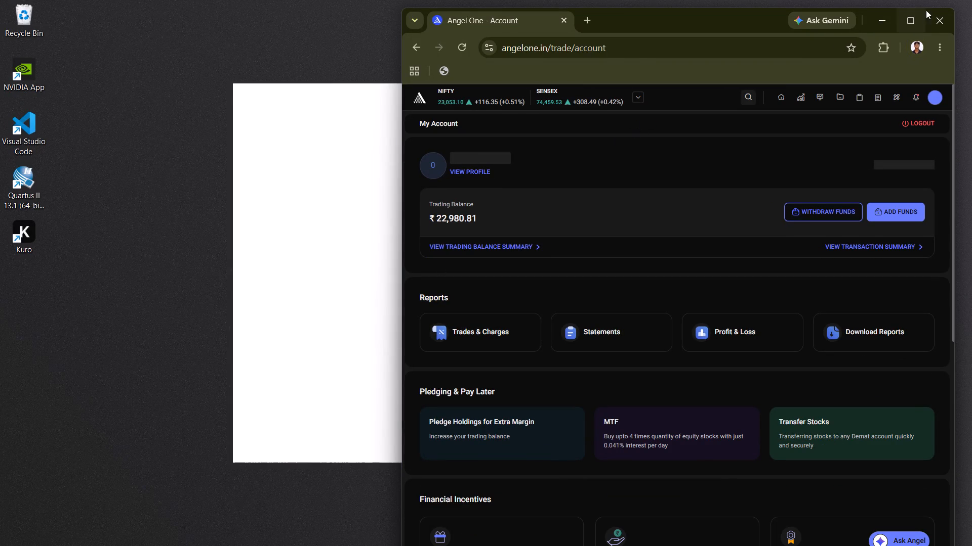
left_click(900, 17)
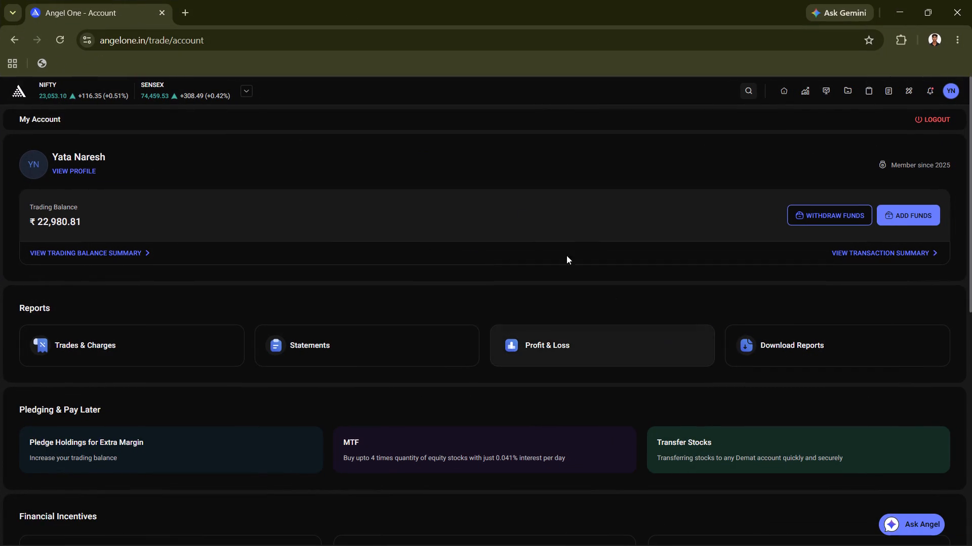
Open the SENSEX option chain and browse the put prices at the lower strikes, down to around 73200.
scroll(522, 211, "down", 3)
scroll(522, 211, "up", 8)
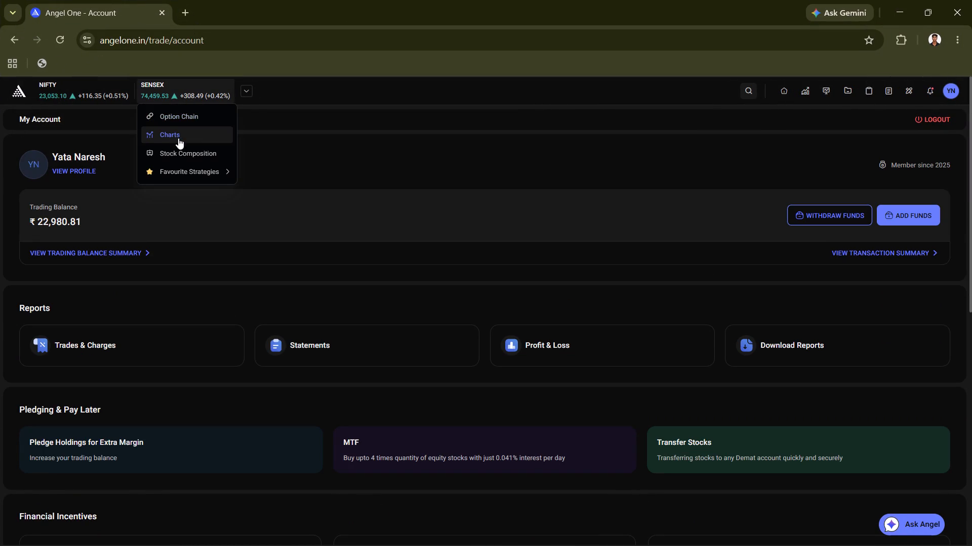
left_click(193, 110)
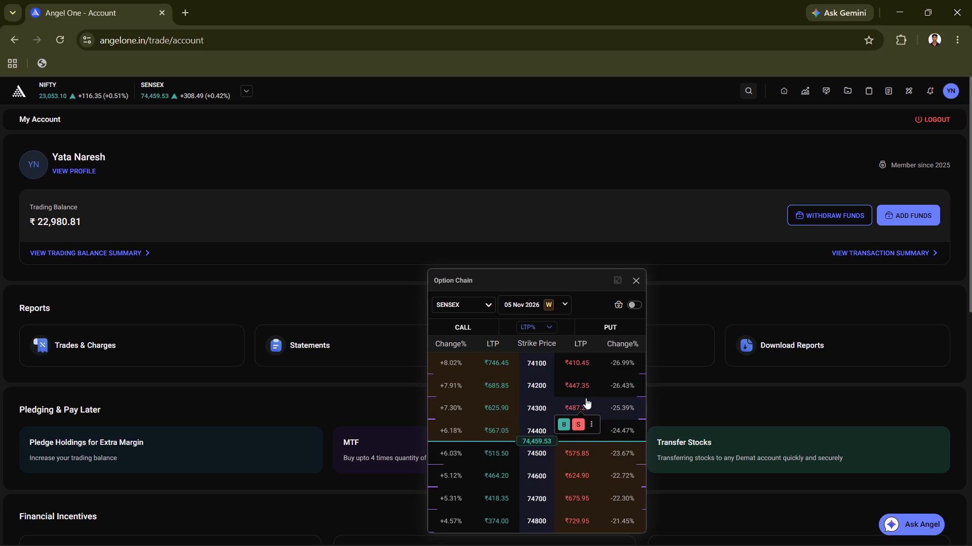
scroll(586, 398, "up", 3)
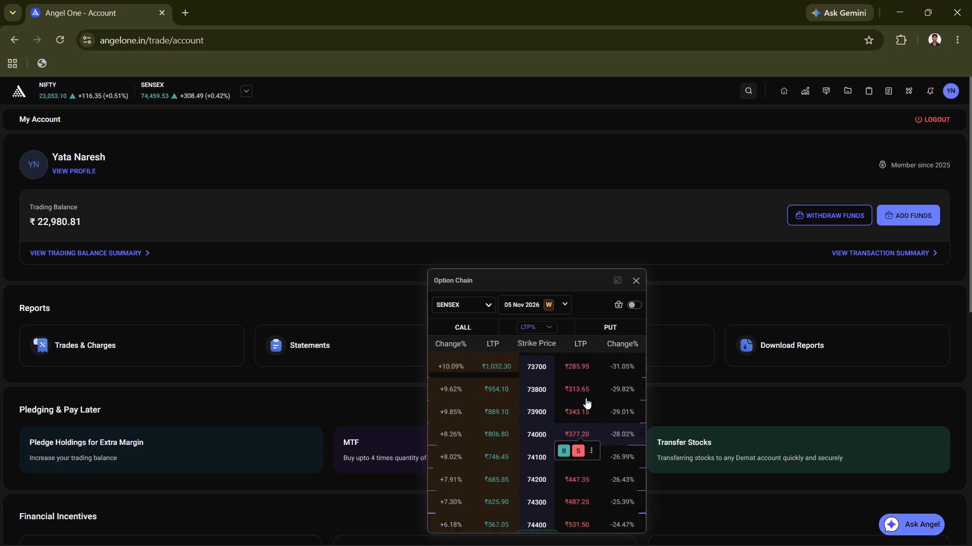
scroll(586, 398, "up", 2)
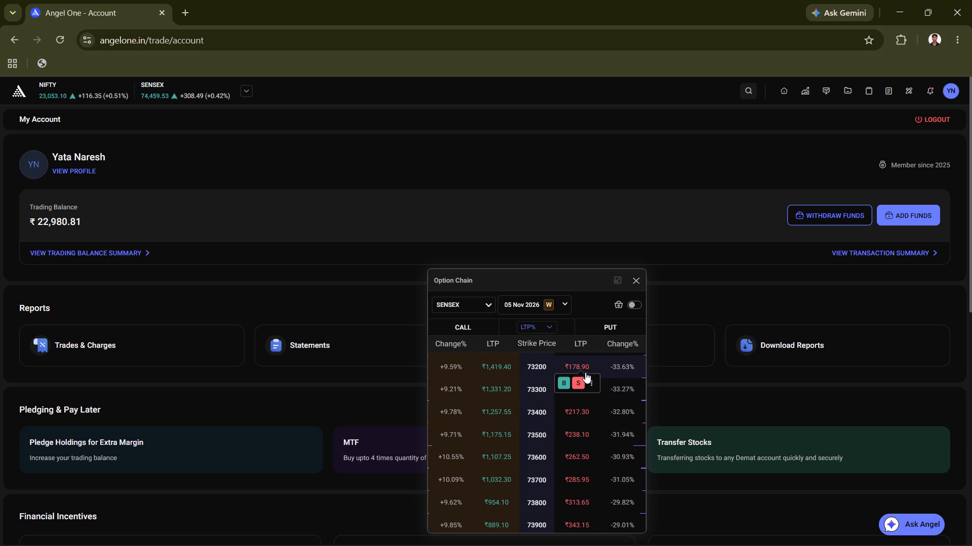
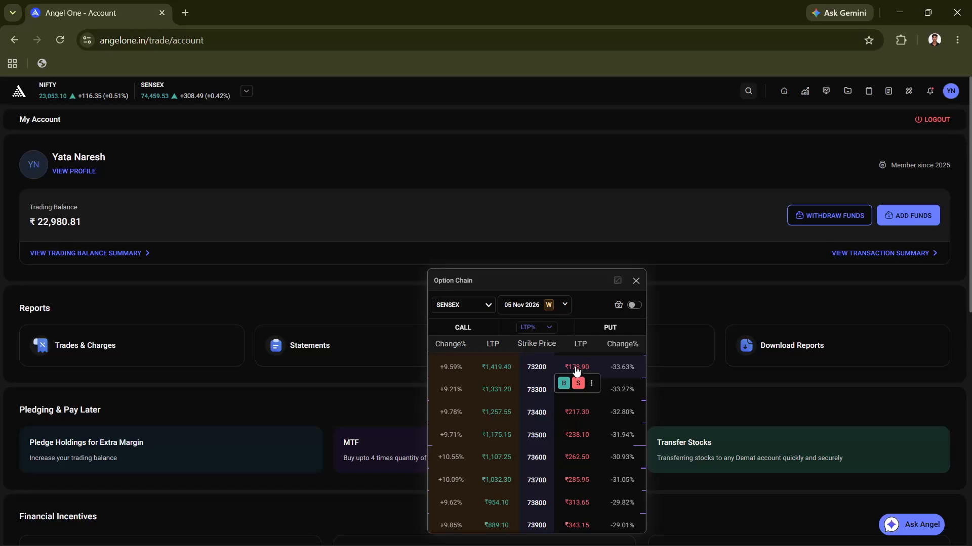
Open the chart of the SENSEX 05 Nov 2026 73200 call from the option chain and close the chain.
left_click(497, 361)
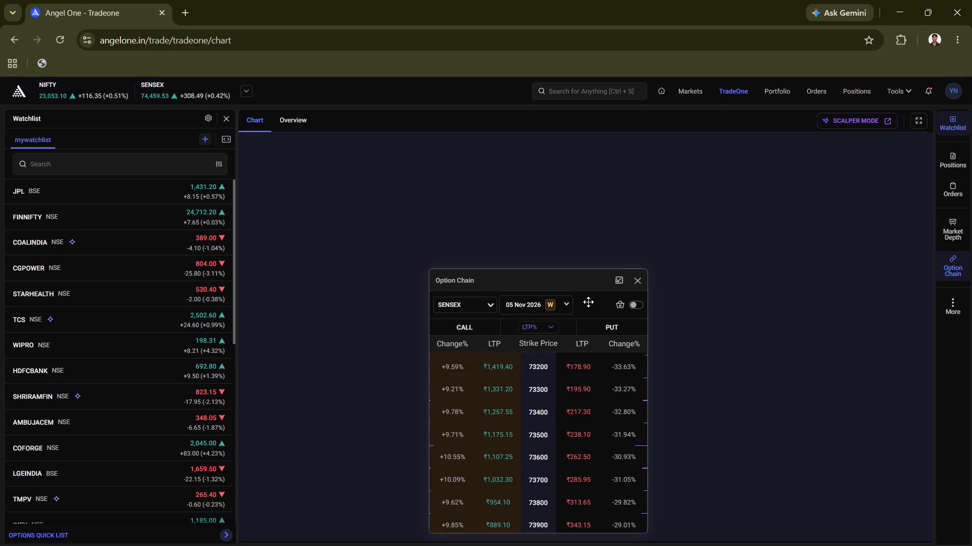
left_click(640, 278)
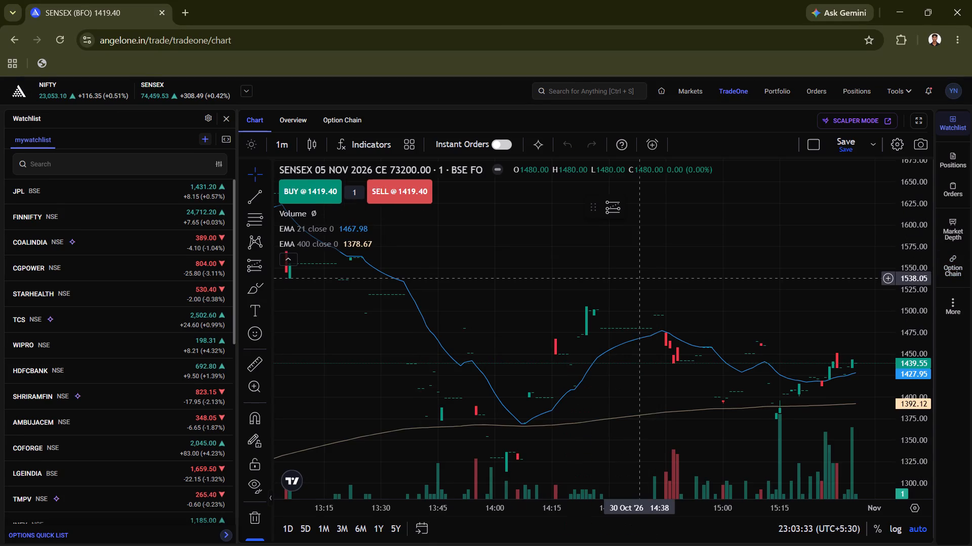
Examine the 73200 call's latest candles and EMA lines on the 1-minute chart, resetting the chart view once.
left_click_drag(668, 349, 472, 330)
left_click_drag(634, 386, 623, 391)
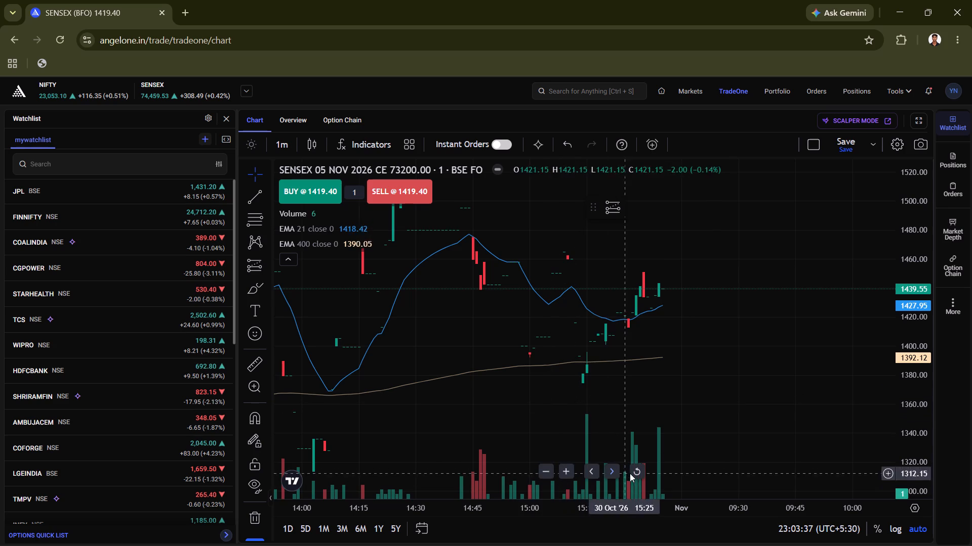
left_click(637, 471)
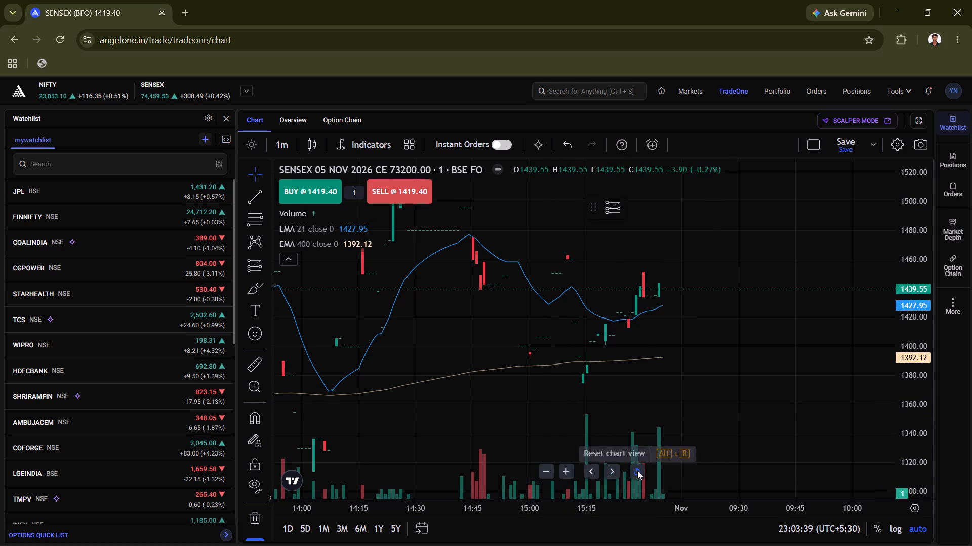
left_click_drag(685, 386, 675, 386)
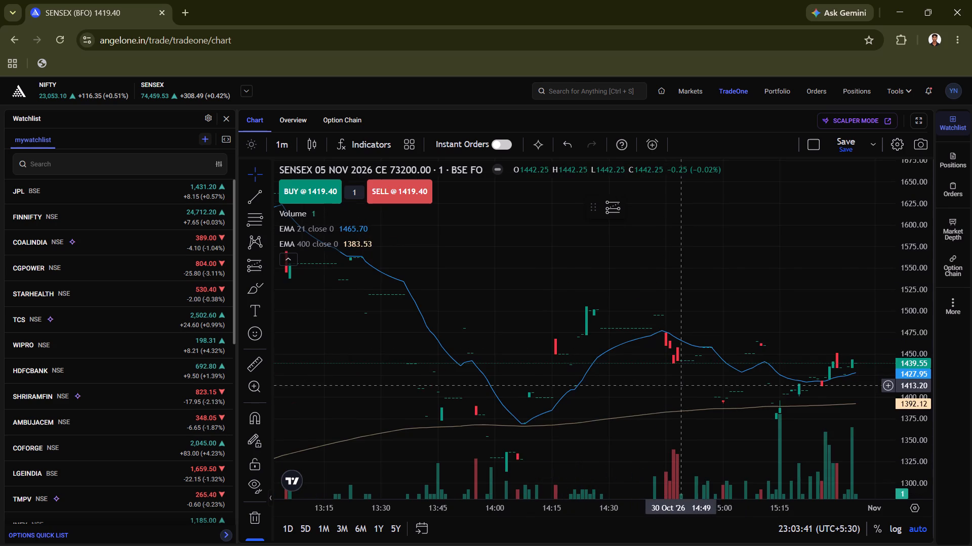
left_click_drag(675, 386, 558, 378)
left_click_drag(704, 426, 654, 416)
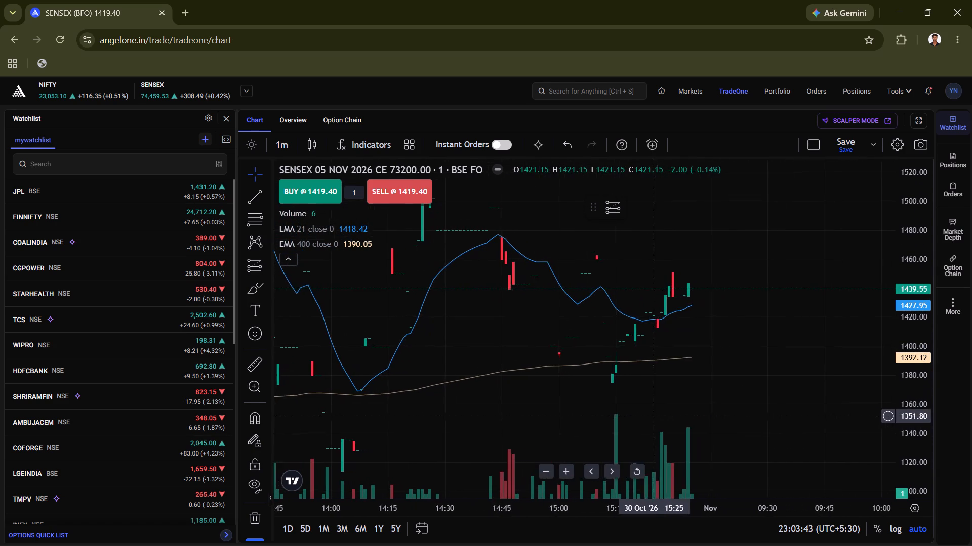
left_click_drag(654, 416, 630, 414)
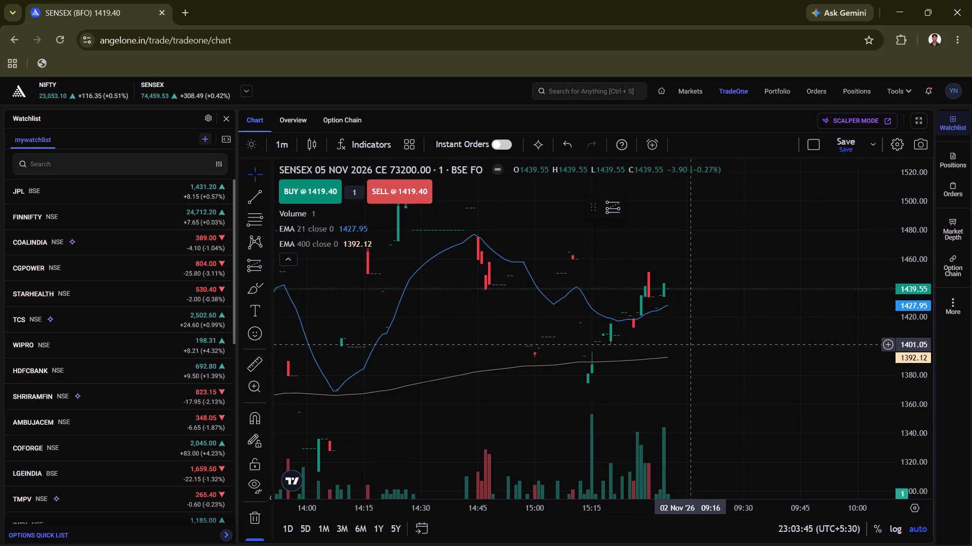
Switch the 73200 call's chart to the 15-minute interval and review the price movement up to 30 October.
type("15")
key("Return")
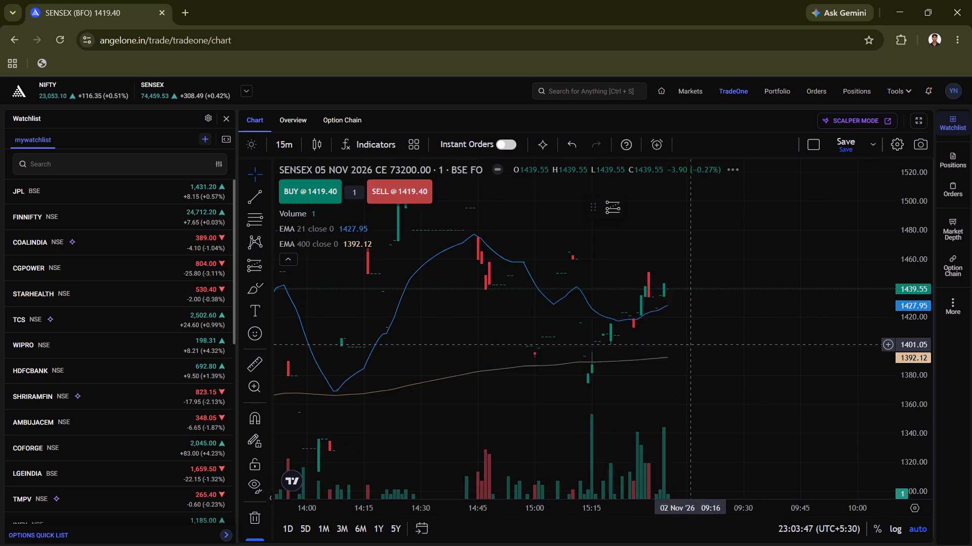
left_click_drag(778, 315, 706, 308)
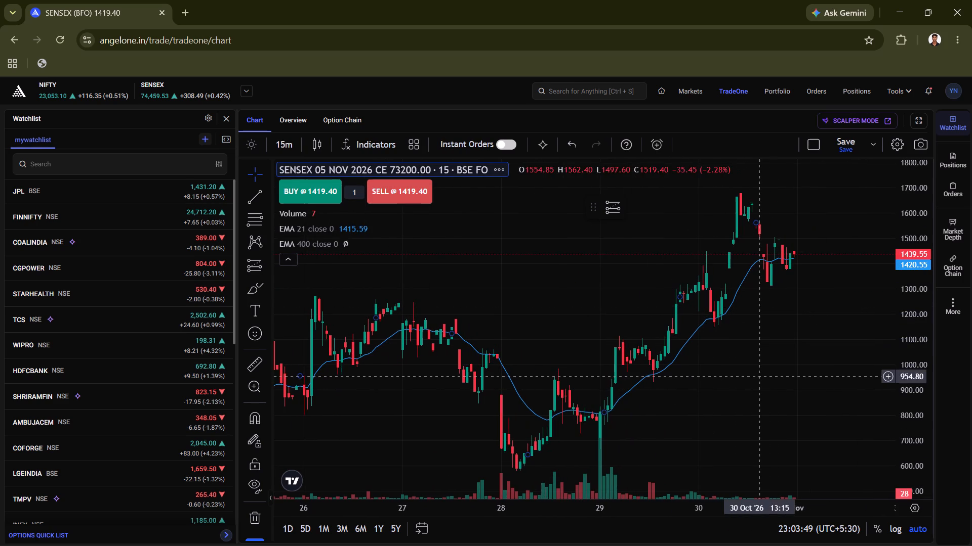
left_click_drag(746, 354, 705, 352)
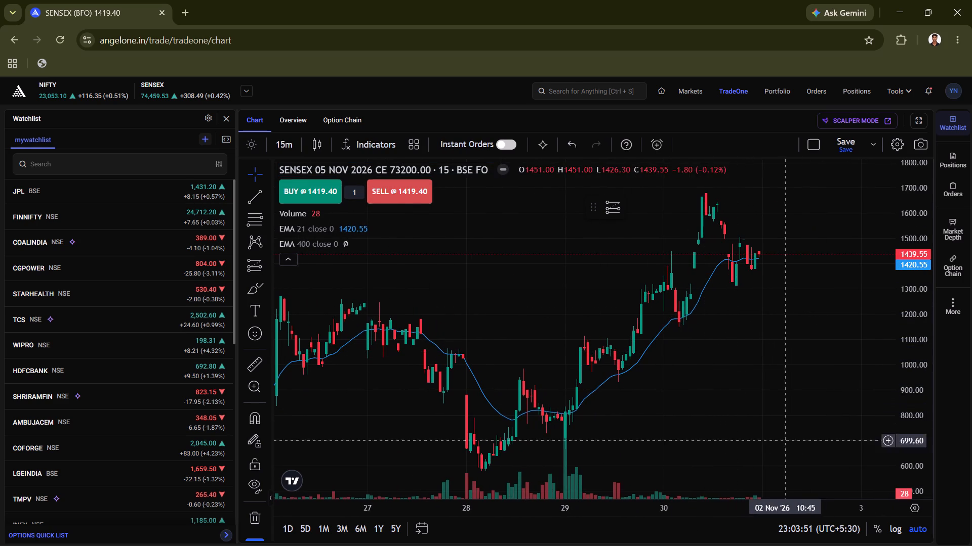
left_click_drag(798, 366, 766, 371)
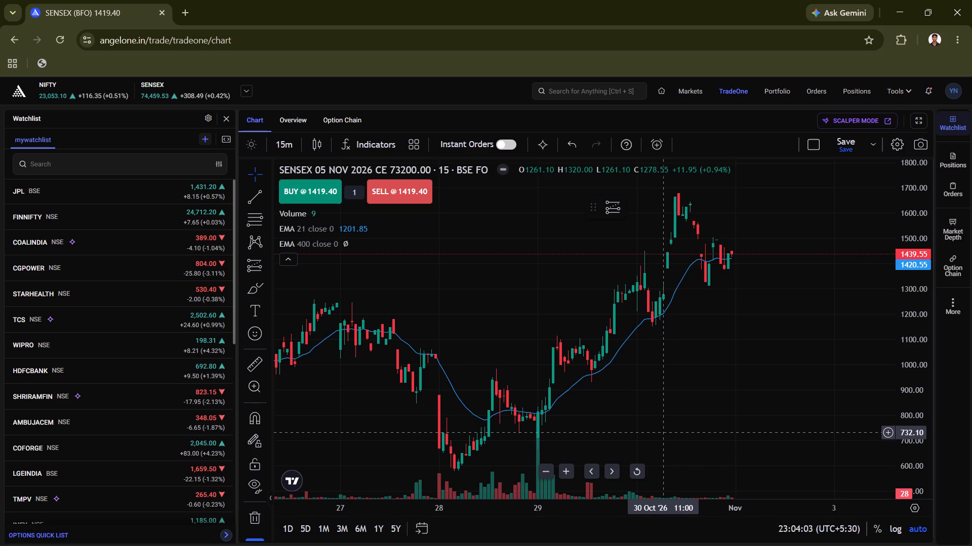
Set the 73200 call's chart interval to 5 minutes.
key("5")
key("Return")
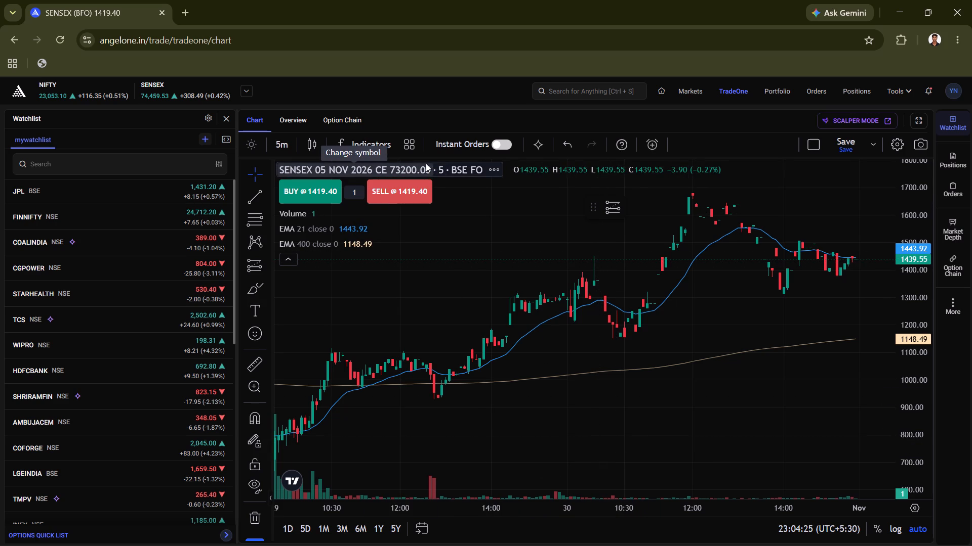
Examine the 73200 call's 5-minute candles and EMA lines across 29 and 30 October.
left_click_drag(515, 281, 492, 274)
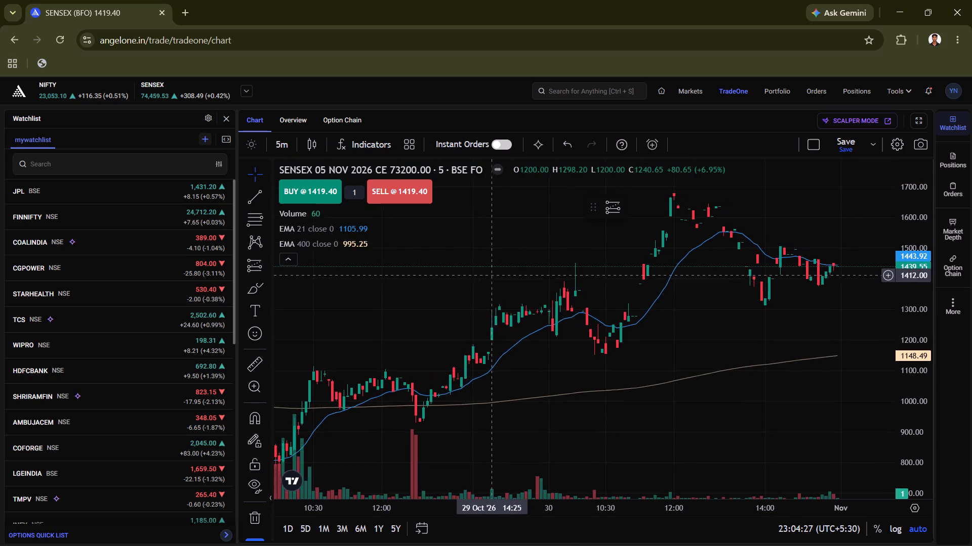
left_click_drag(492, 274, 675, 238)
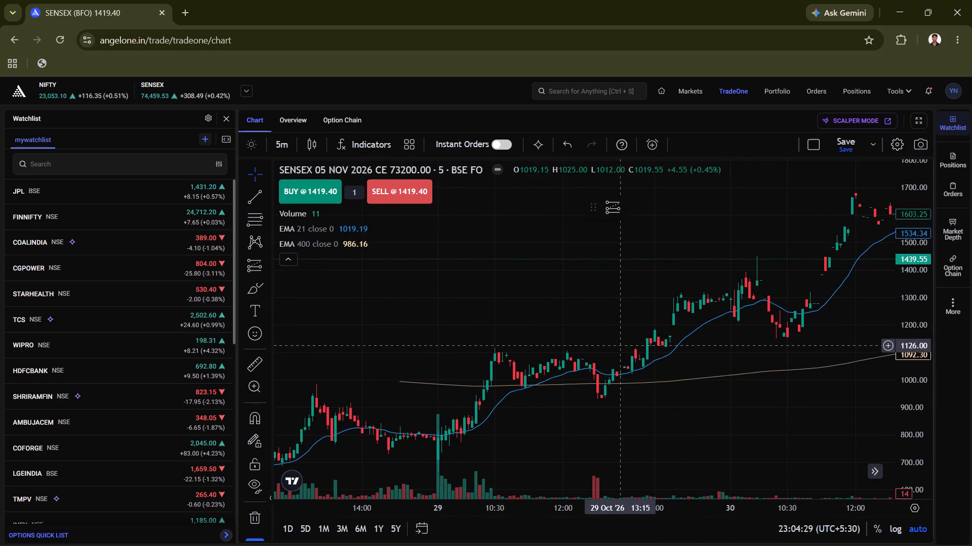
left_click_drag(627, 429, 427, 412)
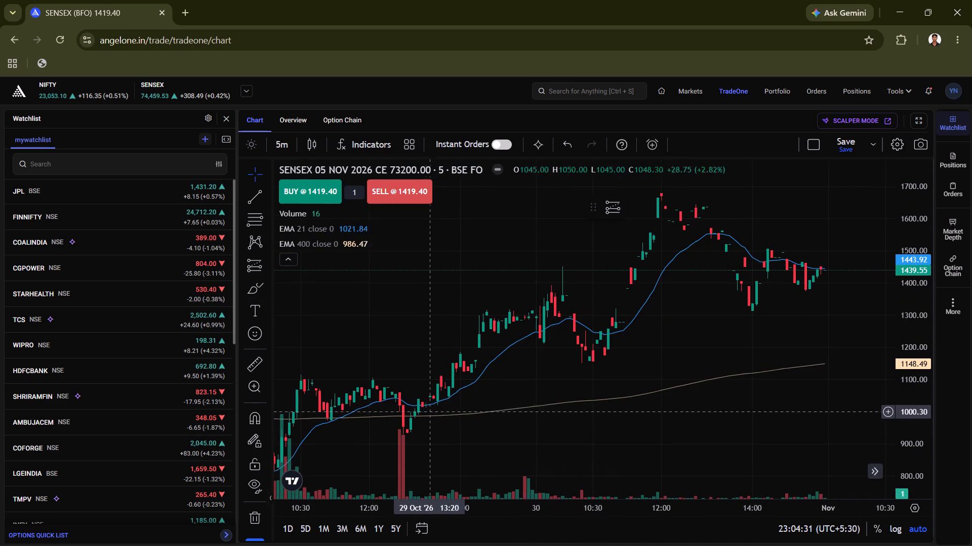
left_click_drag(615, 374, 637, 455)
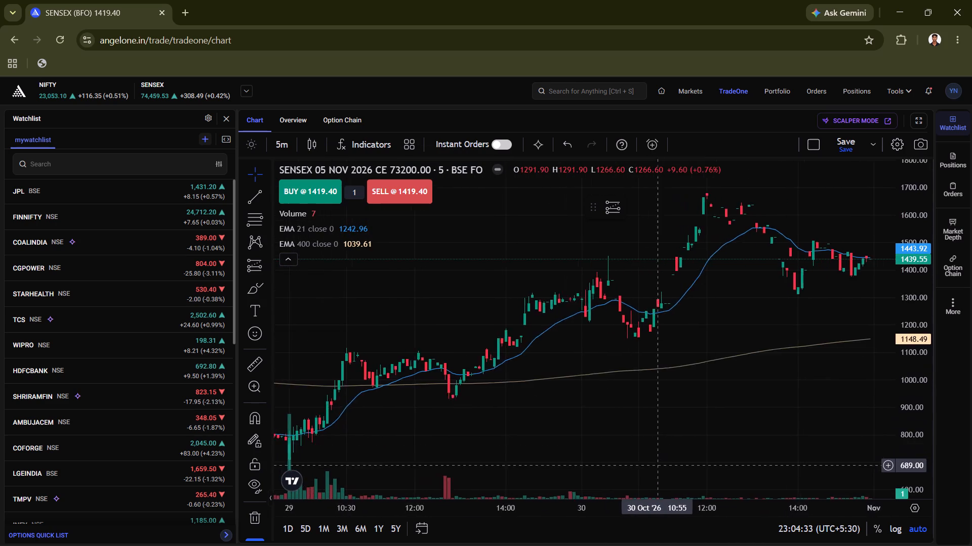
left_click_drag(637, 455, 566, 437)
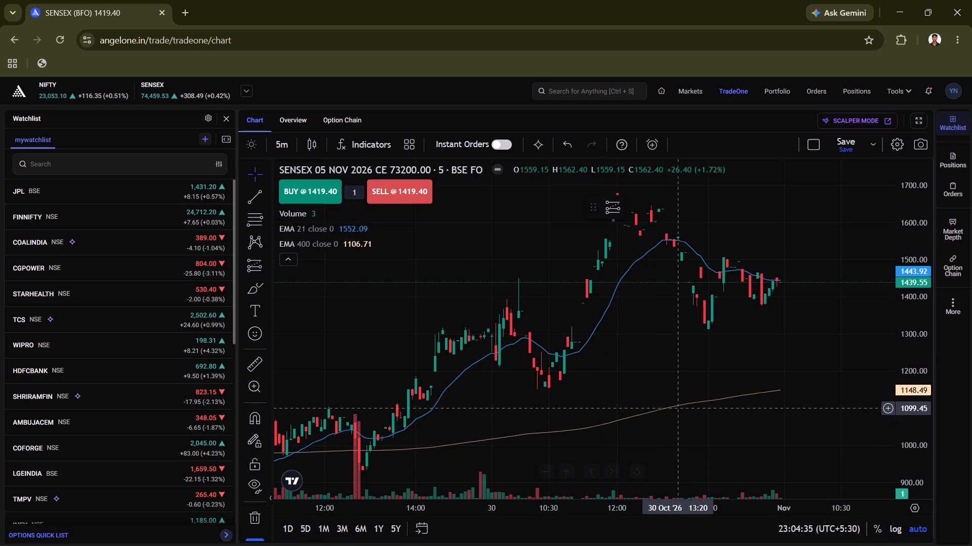
left_click_drag(679, 408, 541, 403)
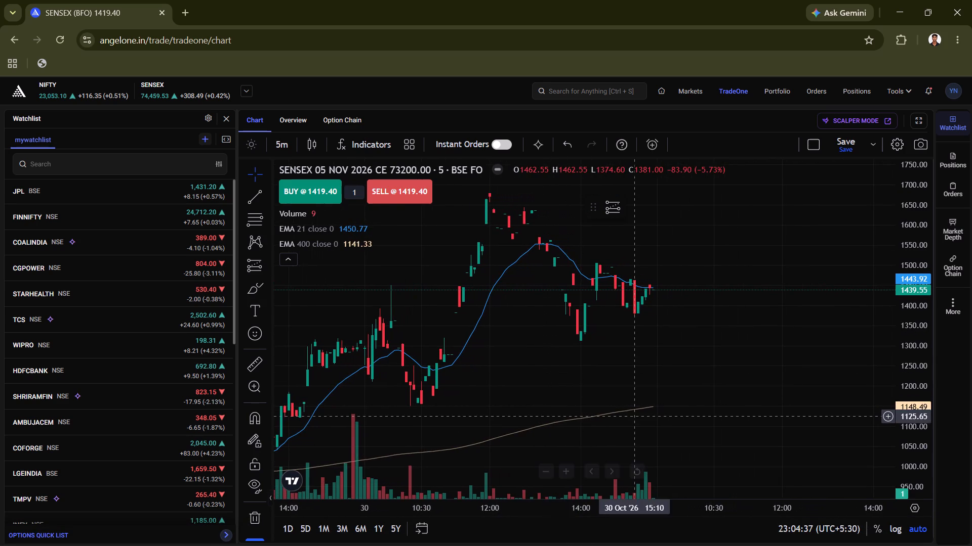
left_click_drag(634, 416, 570, 429)
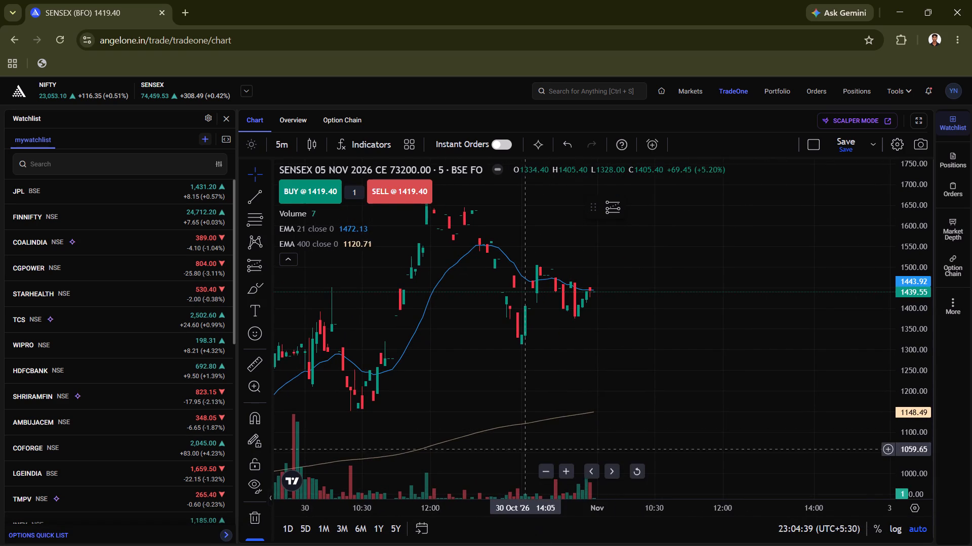
left_click_drag(523, 428, 653, 375)
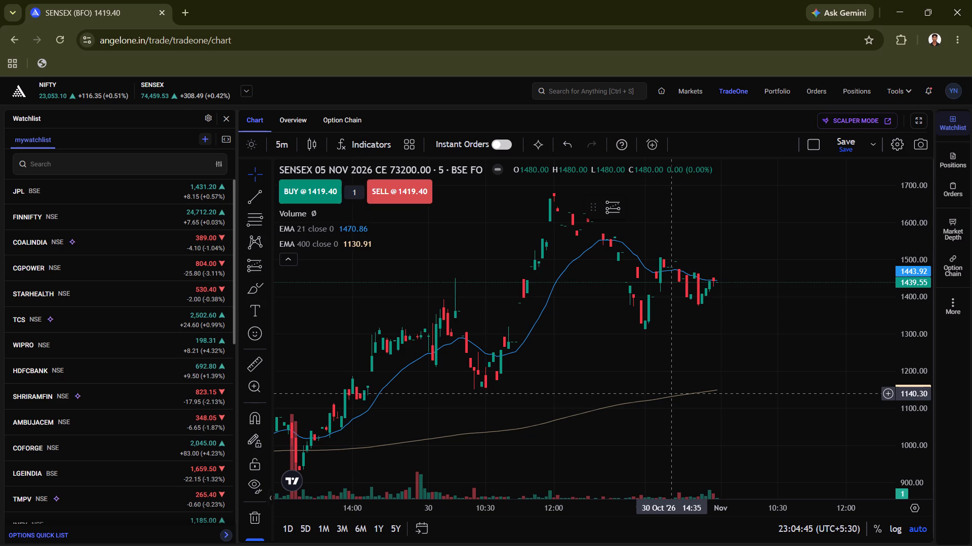
Reopen the SENSEX option chain, view the 73300 call's chart, return to the 73200 call's chart and close the chain.
left_click(196, 114)
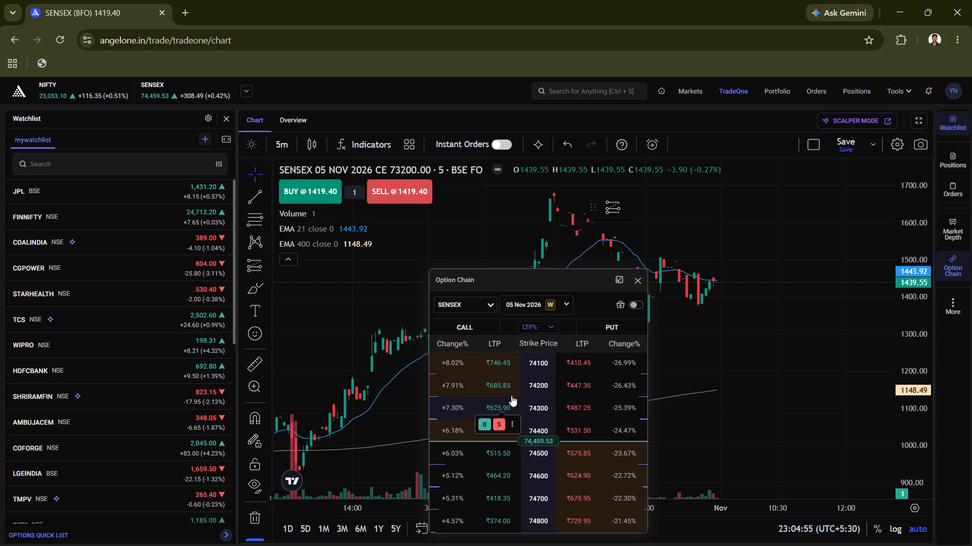
scroll(513, 394, "up", 1)
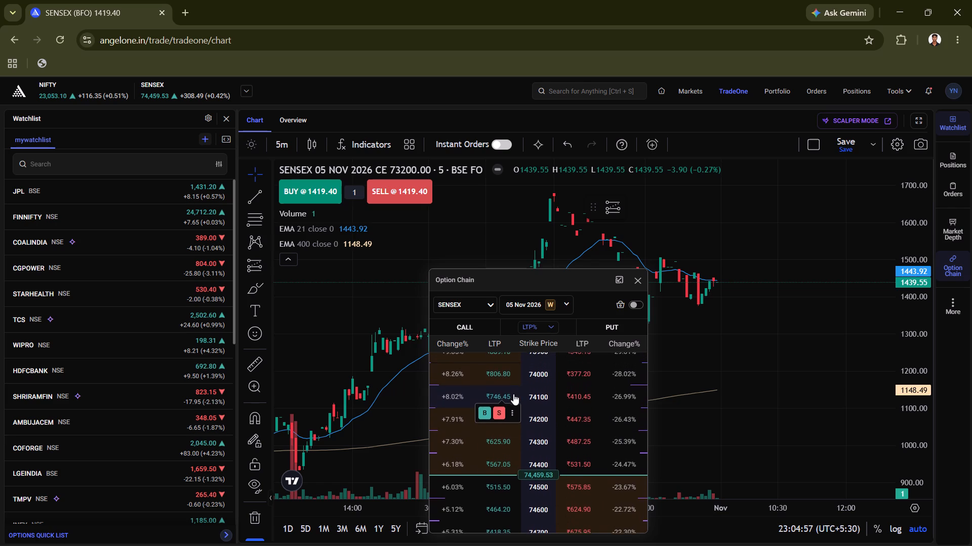
scroll(513, 394, "up", 4)
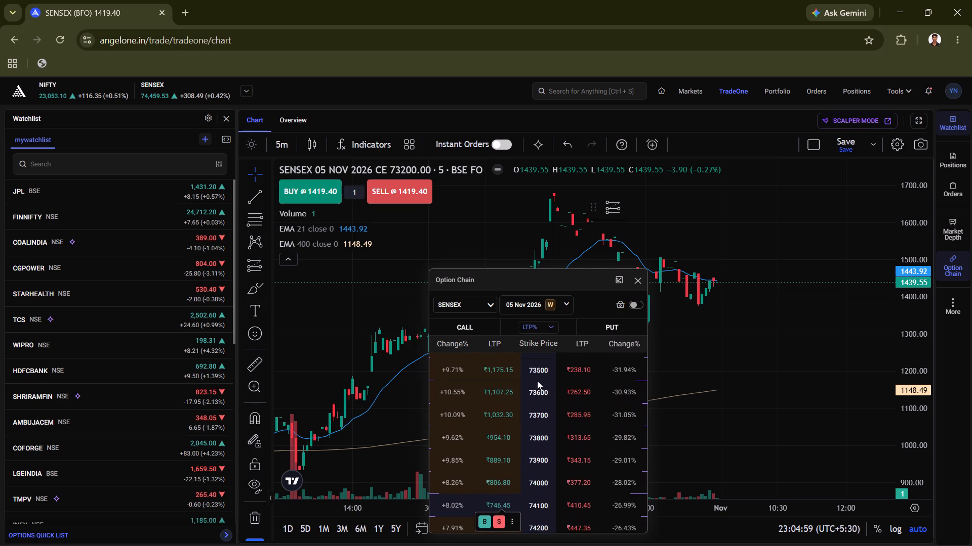
scroll(537, 381, "up", 2)
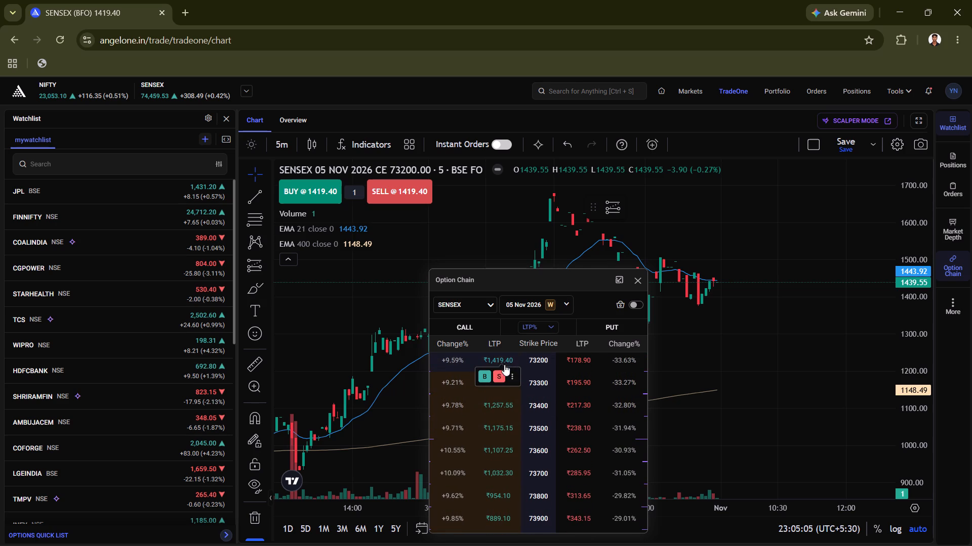
left_click(488, 358)
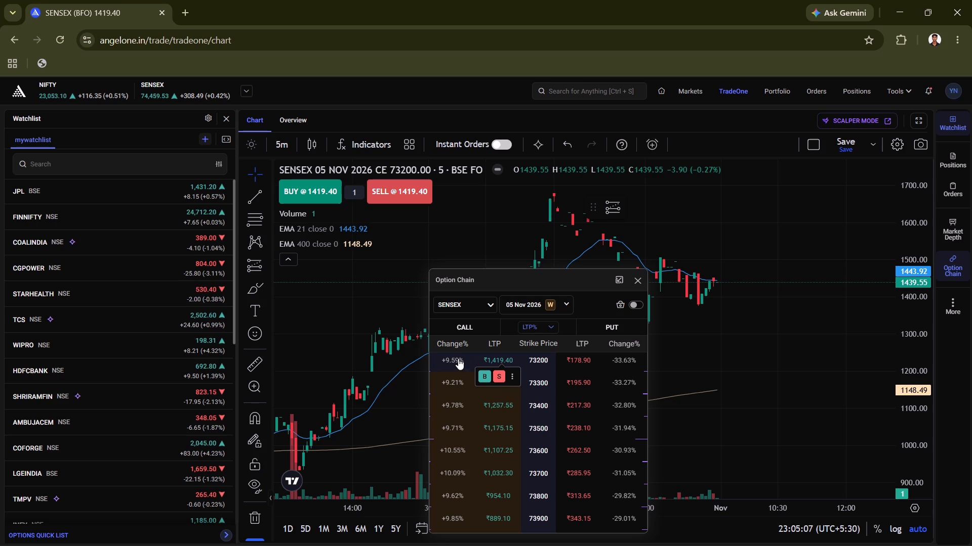
left_click(458, 358)
left_click(458, 358)
left_click(453, 380)
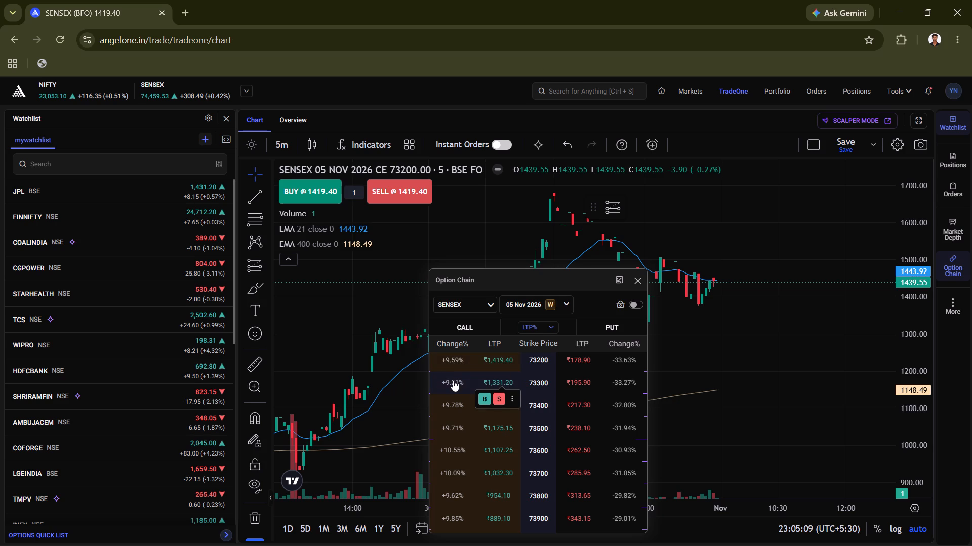
left_click(474, 359)
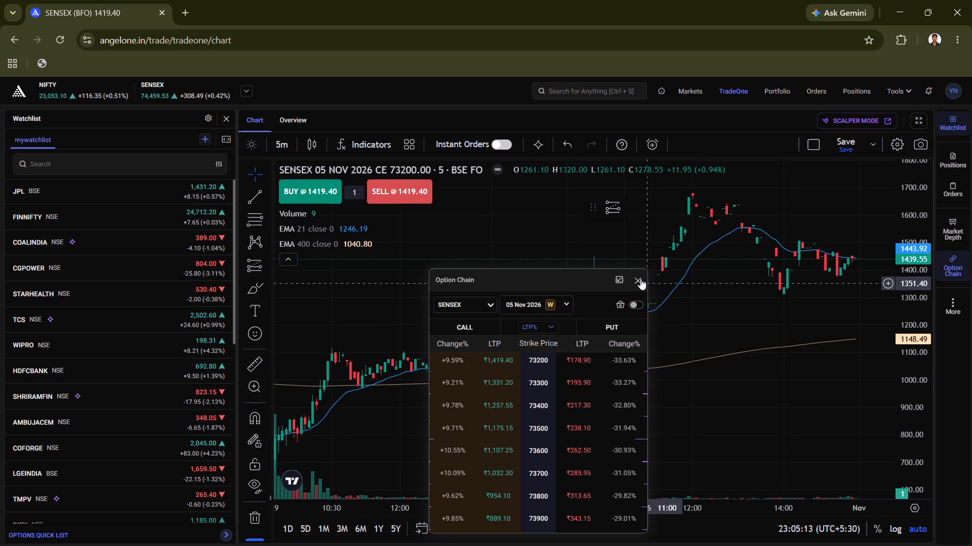
left_click(640, 279)
Examine the 73200 call's 5-minute price movement, going back from 30 October to 28 October and earlier.
left_click_drag(665, 346, 639, 342)
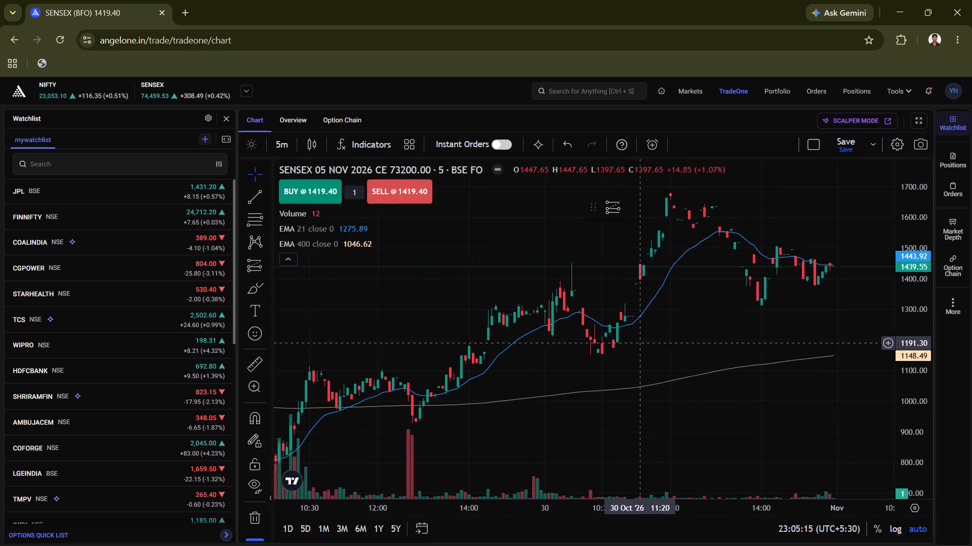
left_click_drag(639, 342, 603, 337)
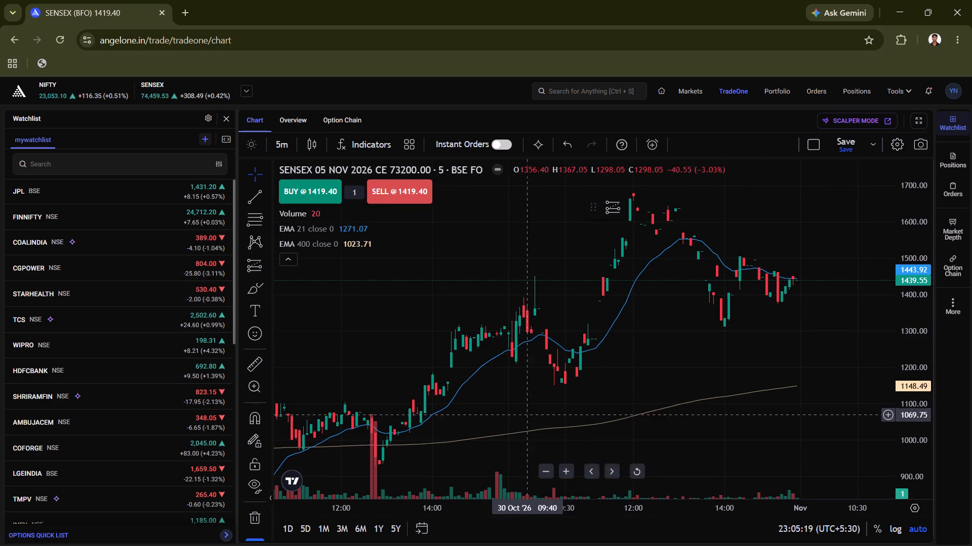
left_click_drag(559, 406, 690, 372)
left_click_drag(535, 439, 615, 407)
left_click_drag(465, 430, 640, 360)
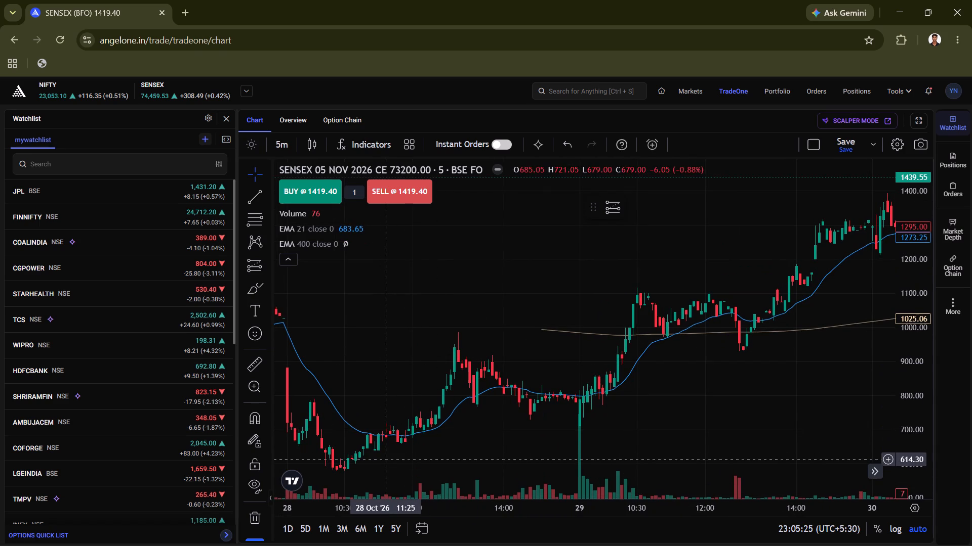
left_click_drag(389, 458, 518, 433)
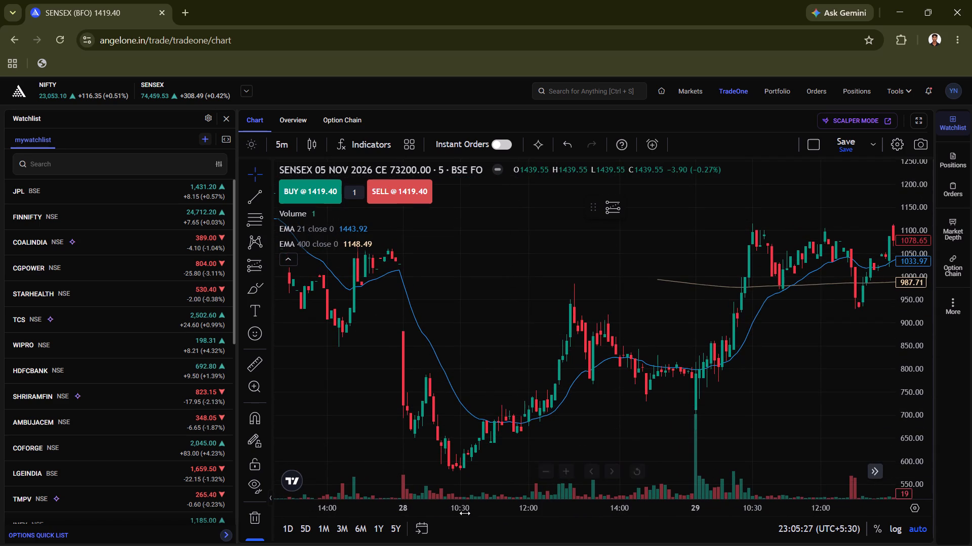
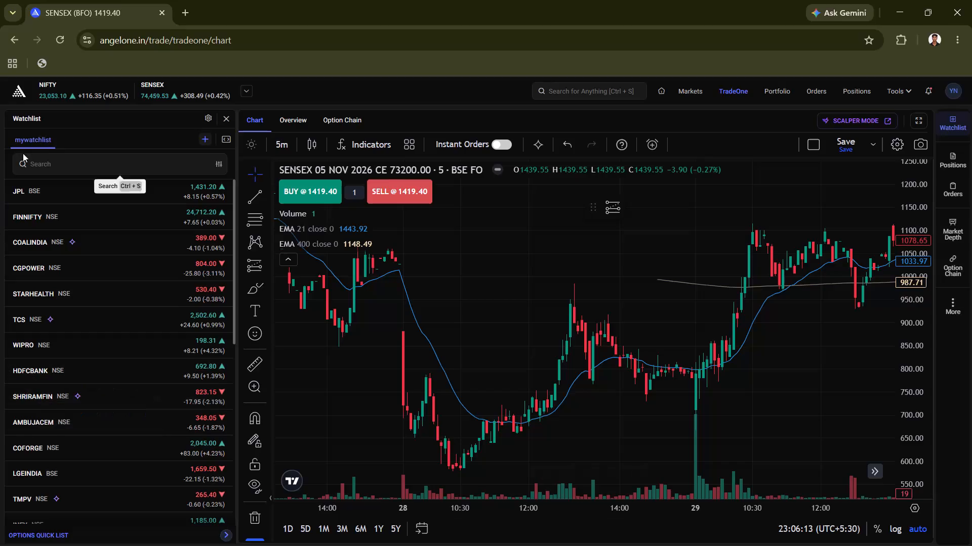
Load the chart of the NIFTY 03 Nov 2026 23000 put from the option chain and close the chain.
left_click(94, 115)
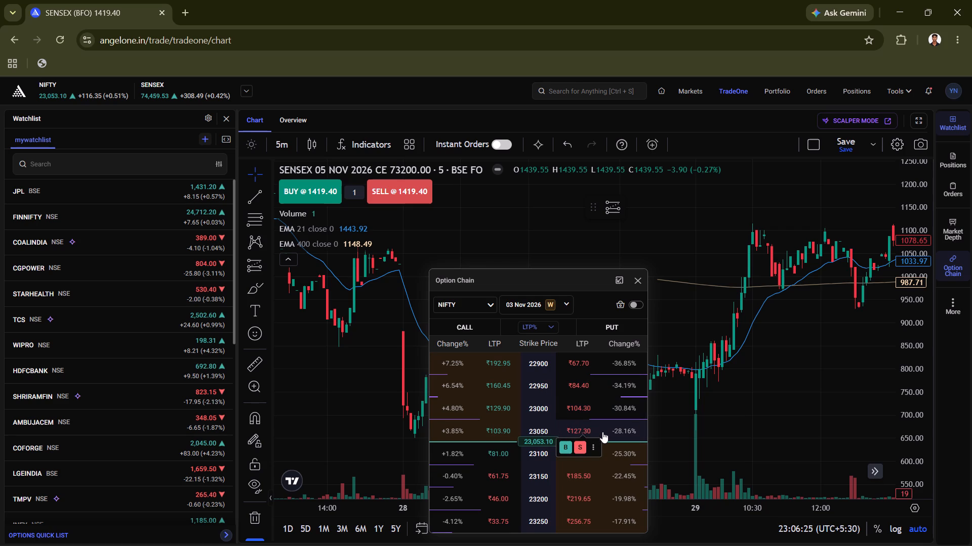
left_click(614, 402)
left_click(636, 278)
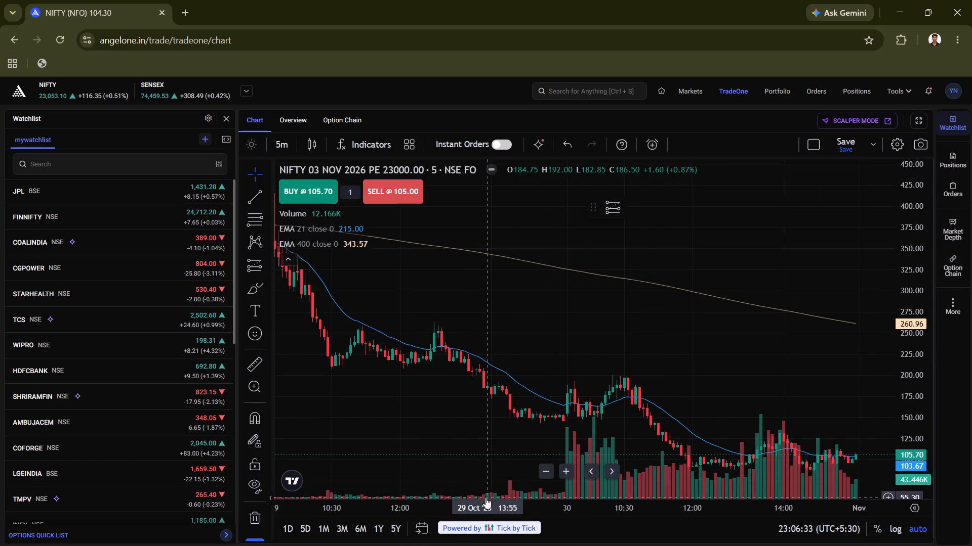
Set the NIFTY 23000 put's chart interval to 1 minute.
left_click_drag(570, 433, 417, 375)
left_click_drag(535, 381, 496, 358)
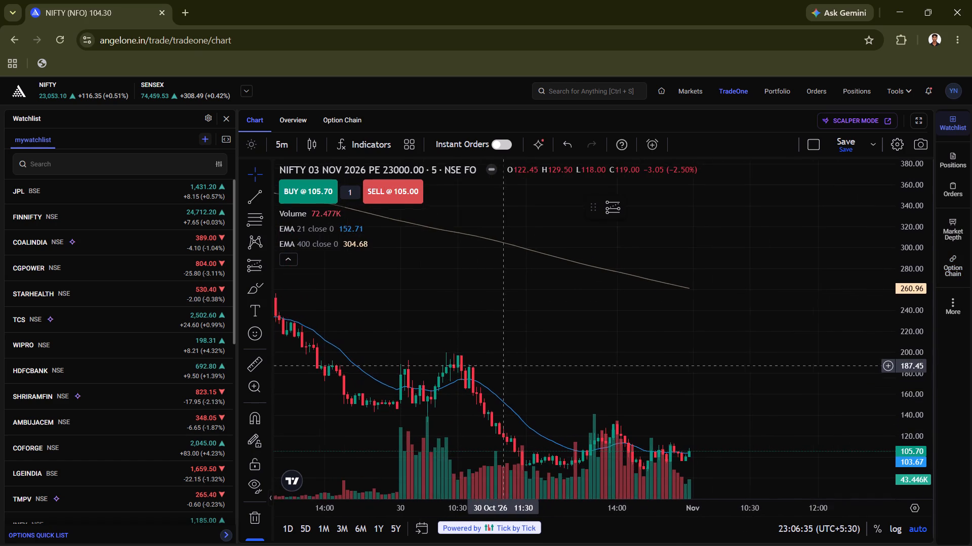
left_click_drag(496, 358, 493, 356)
key("1")
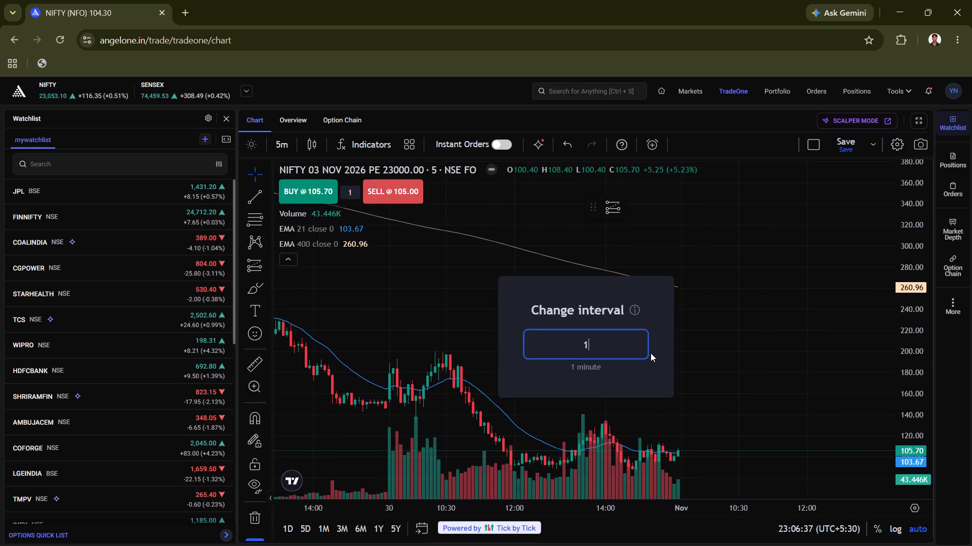
key("Return")
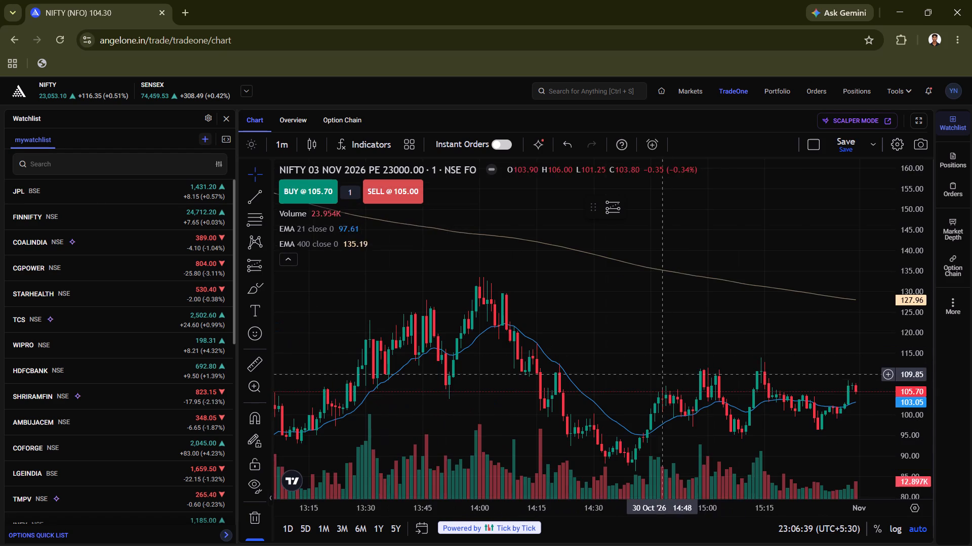
Examine the put's 1-minute candles and EMA lines on 30 October, going back from the afternoon to late morning.
left_click_drag(522, 430, 659, 401)
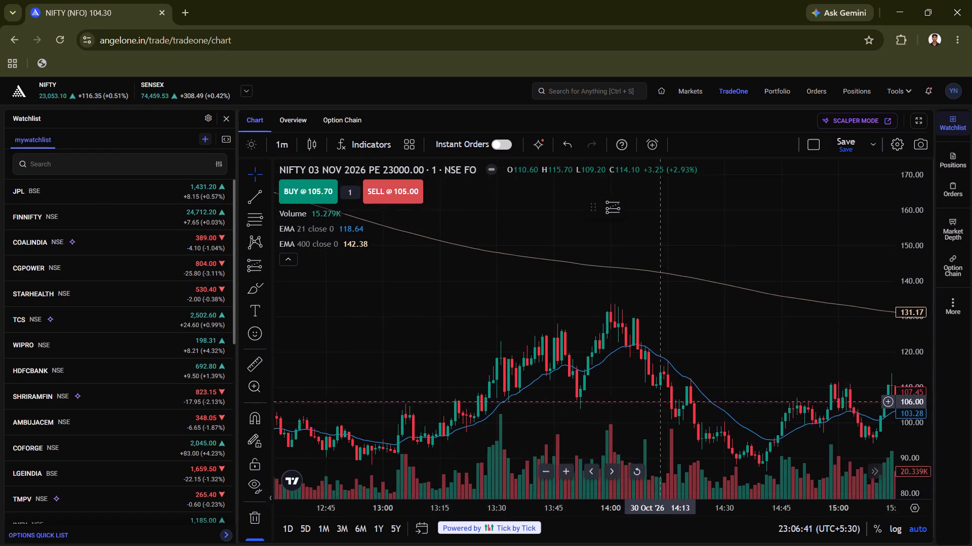
left_click_drag(659, 401, 672, 395)
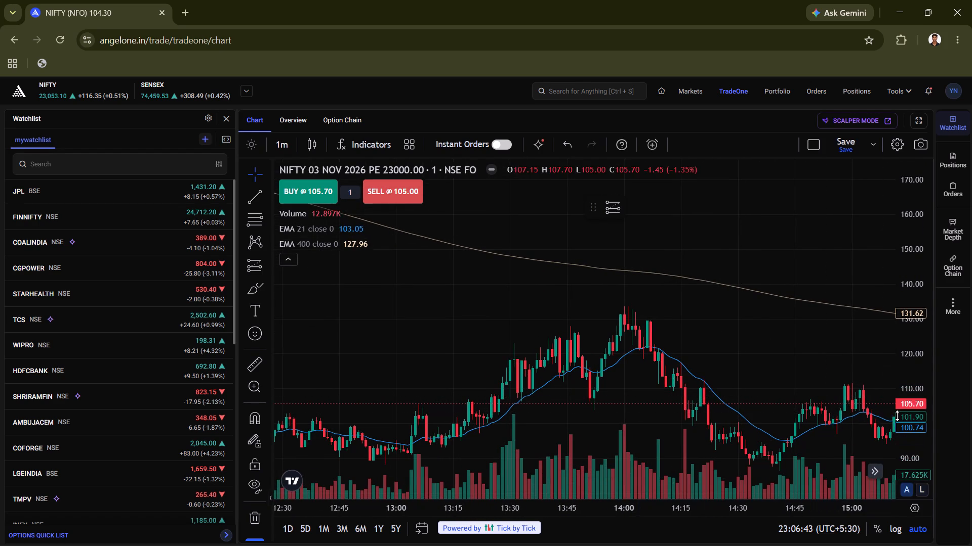
left_click_drag(897, 416, 896, 386)
left_click_drag(771, 355, 826, 234)
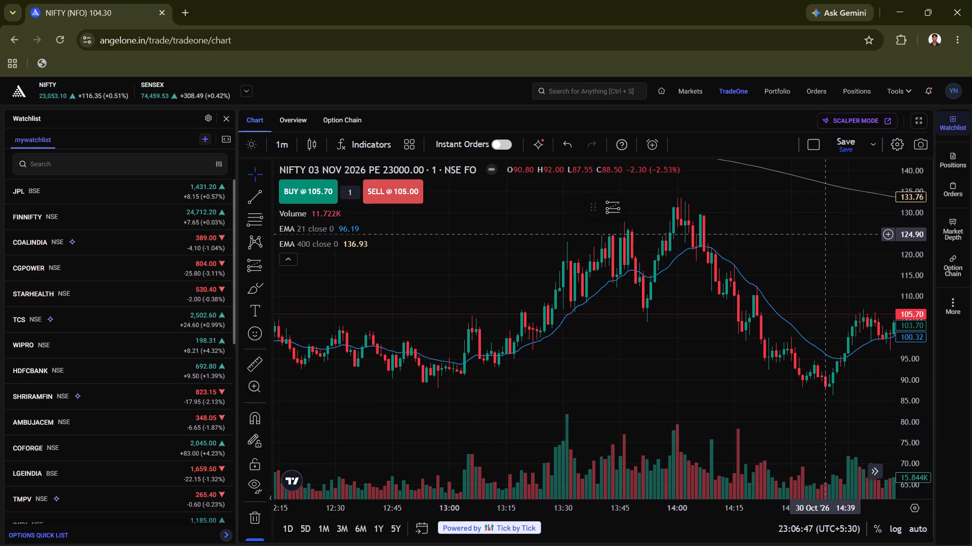
left_click_drag(607, 360, 645, 361)
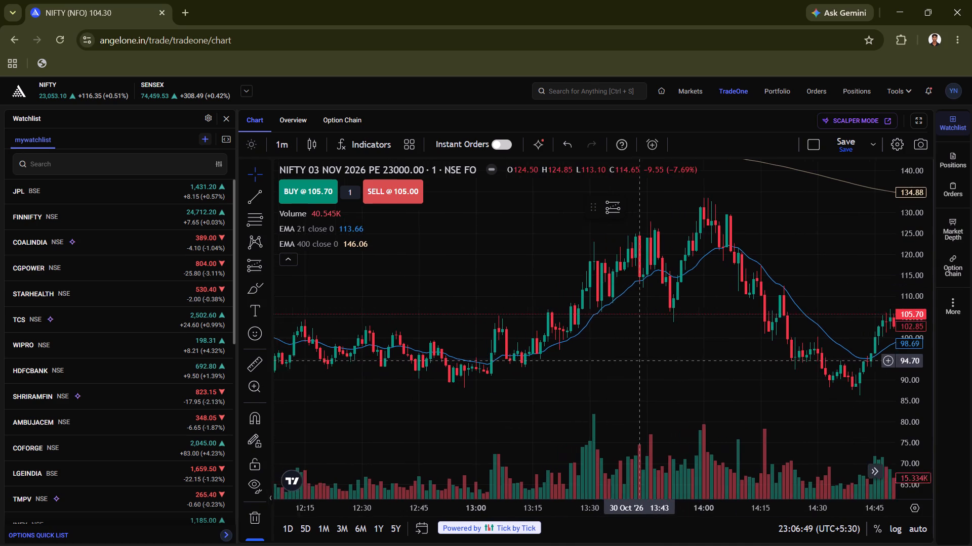
left_click_drag(645, 361, 785, 353)
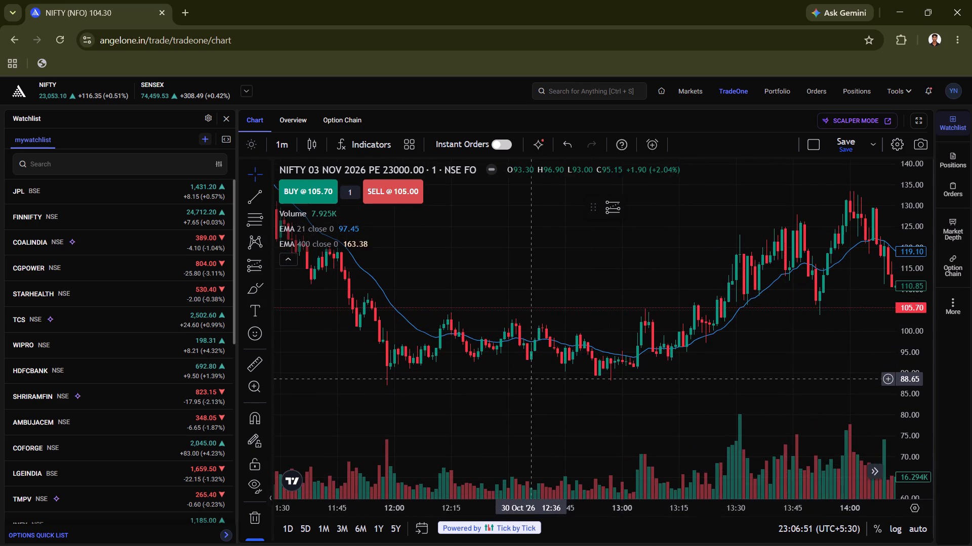
left_click_drag(530, 379, 698, 389)
left_click_drag(492, 386, 651, 401)
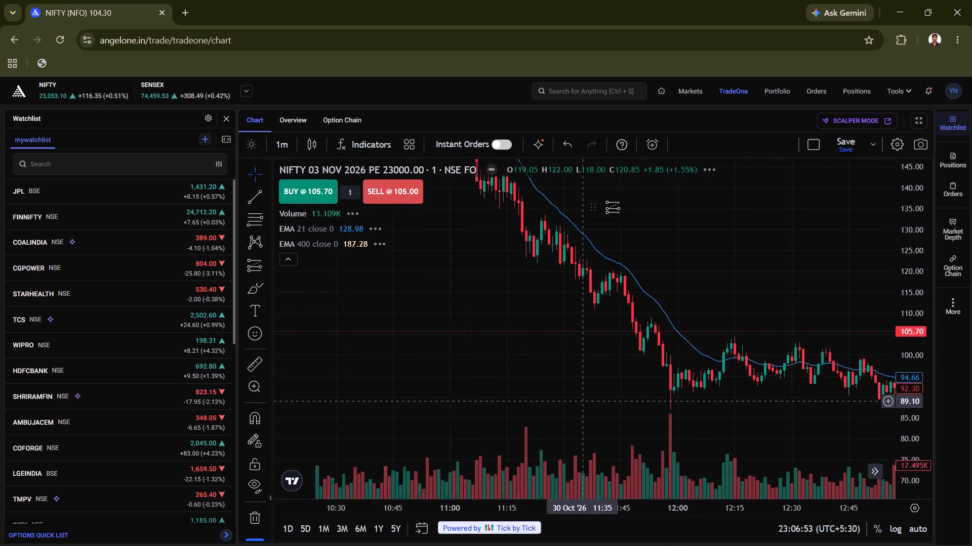
left_click_drag(651, 401, 703, 408)
left_click_drag(618, 322, 617, 430)
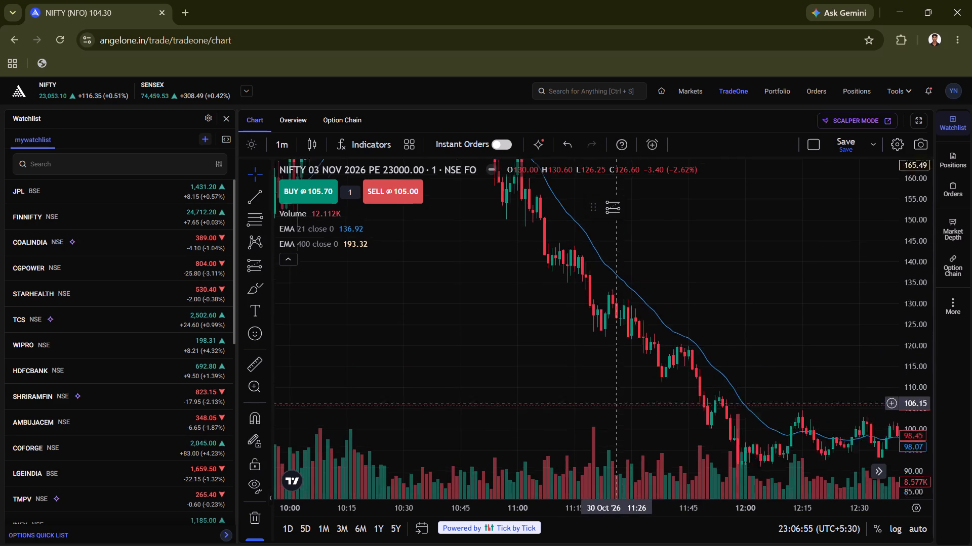
left_click_drag(617, 430, 601, 502)
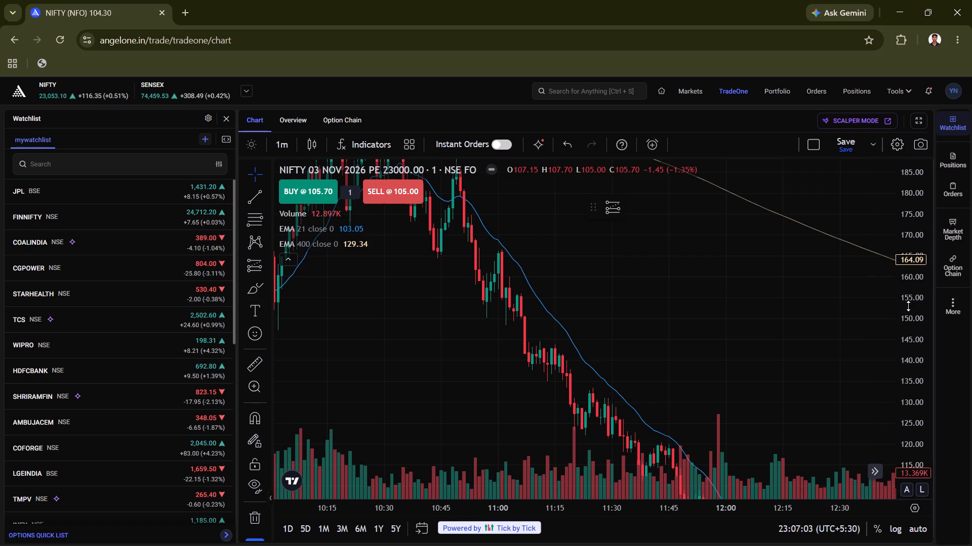
Compress the price scale and examine the put's 1-minute price movement back to the 30 October market open.
left_click_drag(912, 313, 915, 327)
left_click_drag(915, 327, 915, 366)
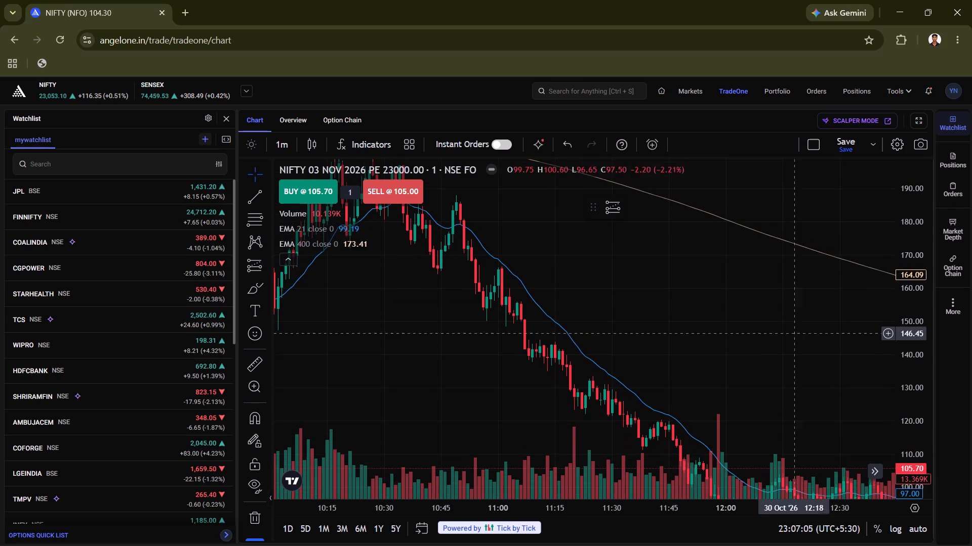
left_click_drag(759, 322, 928, 372)
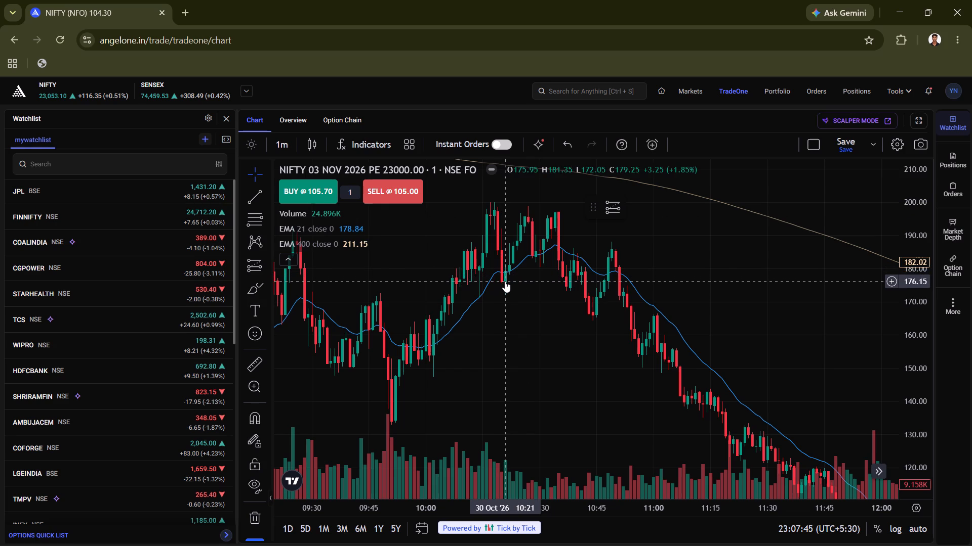
left_click_drag(494, 293, 524, 293)
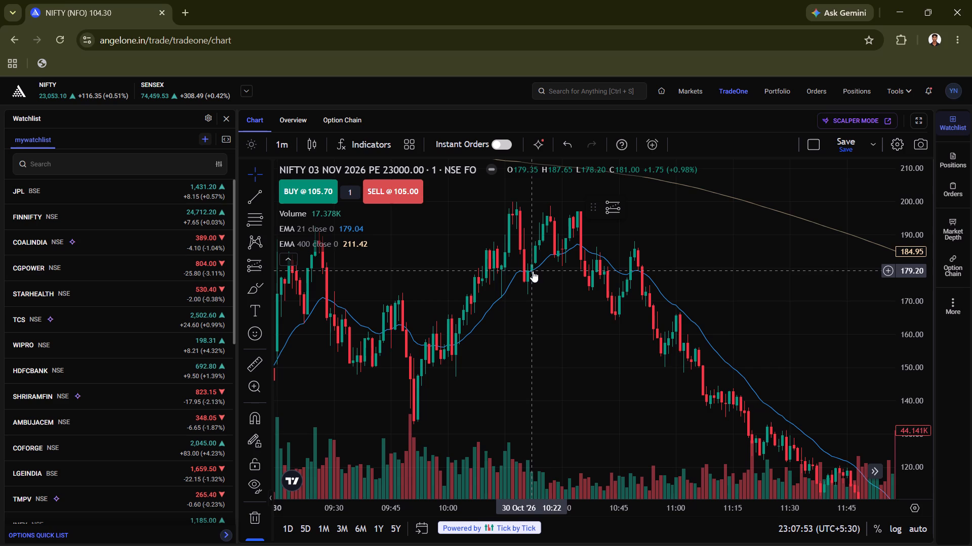
left_click_drag(499, 297, 582, 309)
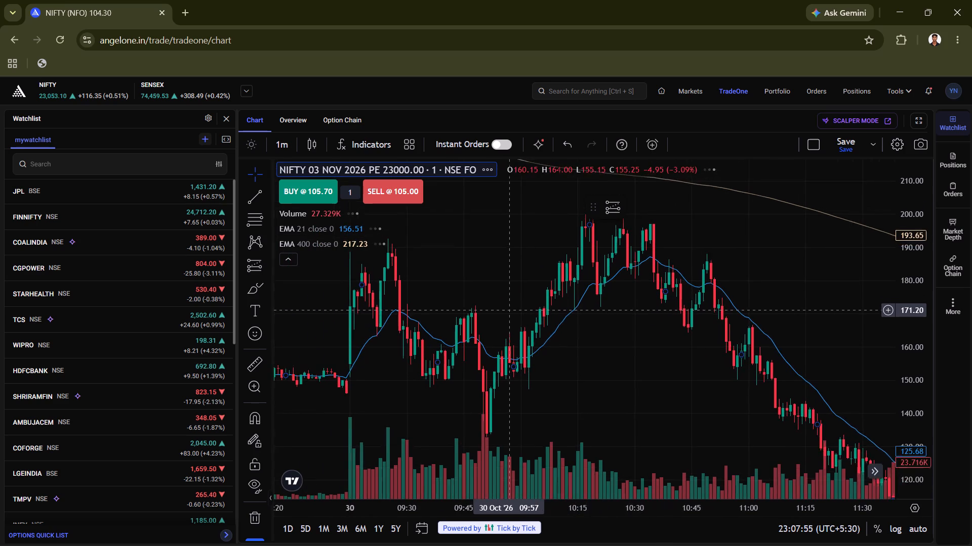
left_click_drag(582, 309, 683, 323)
left_click_drag(714, 336, 673, 336)
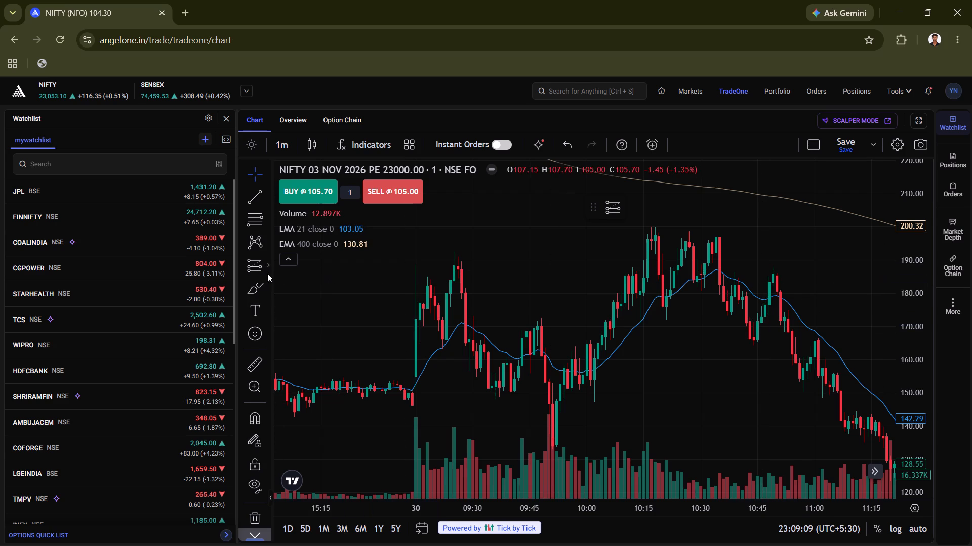
Draw a rectangle marking the price zone from about 182.05 to 169.50 between 10:16 and 11:20 on 30 October.
left_click(267, 288)
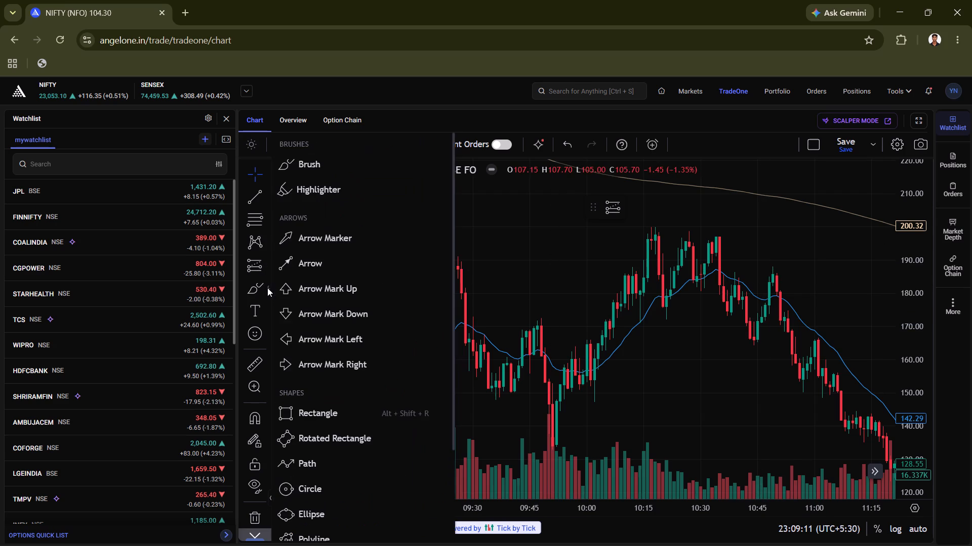
left_click(305, 413)
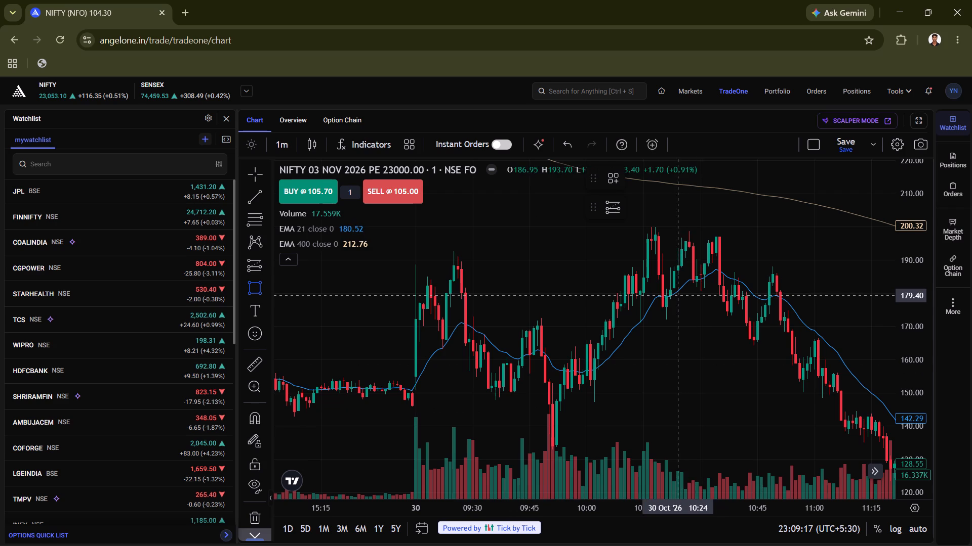
left_click(648, 286)
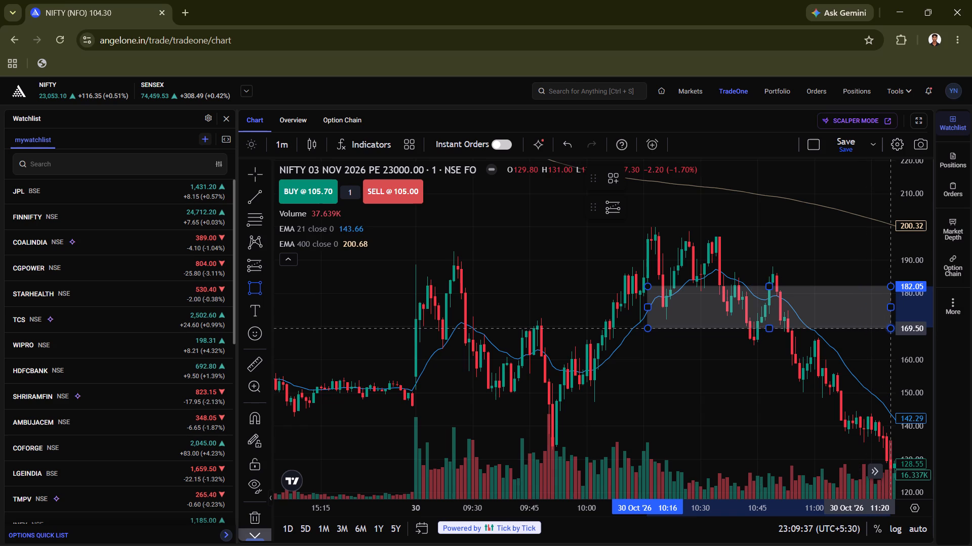
left_click(889, 328)
left_click(819, 249)
Extend the rectangle's starting edge back to about 15:27 on 29 October, keeping its price range.
left_click_drag(742, 387, 691, 384)
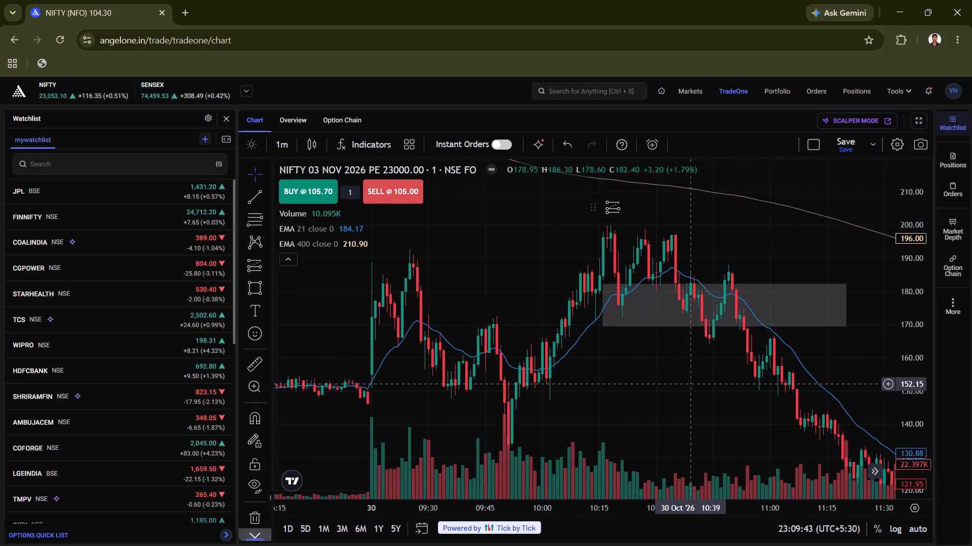
left_click_drag(691, 384, 691, 384)
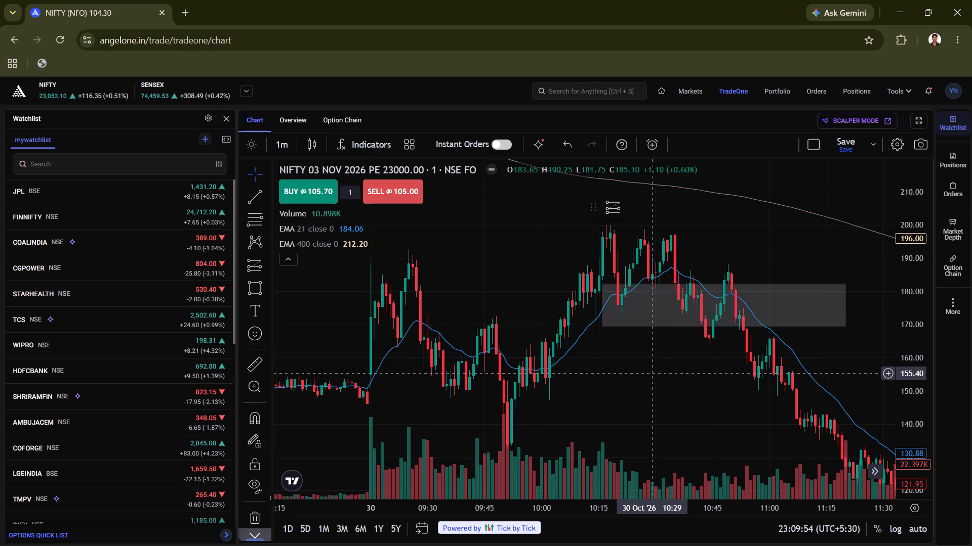
left_click_drag(651, 373, 633, 390)
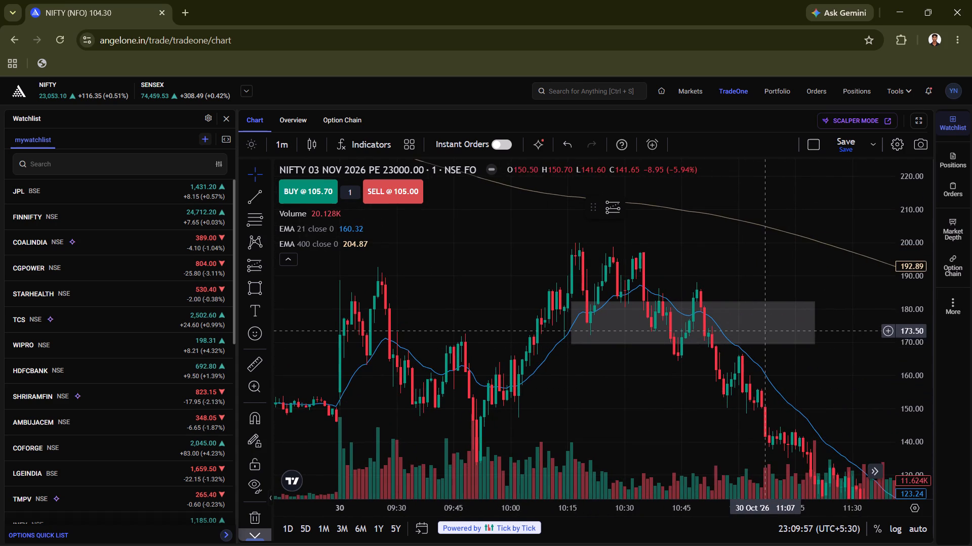
left_click(764, 330)
left_click(746, 329)
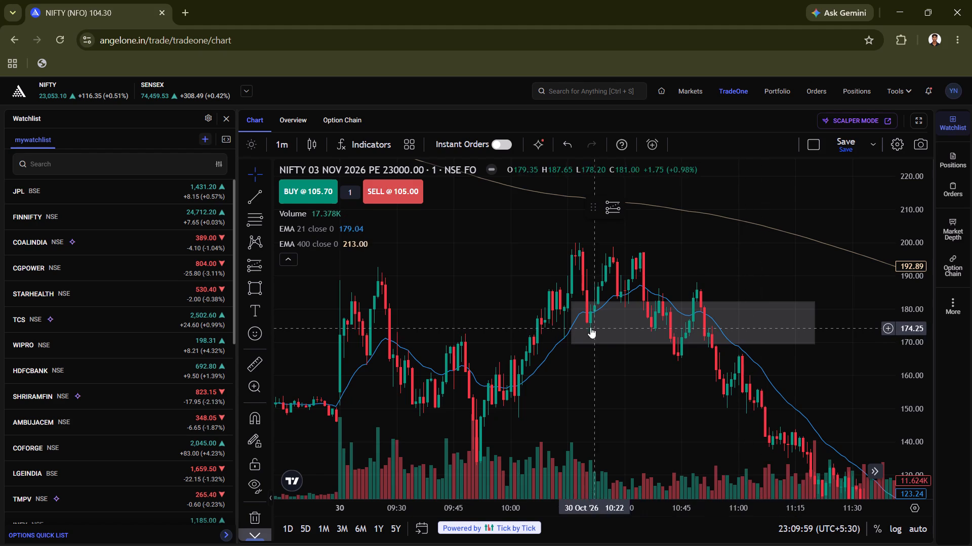
left_click_drag(573, 322, 338, 329)
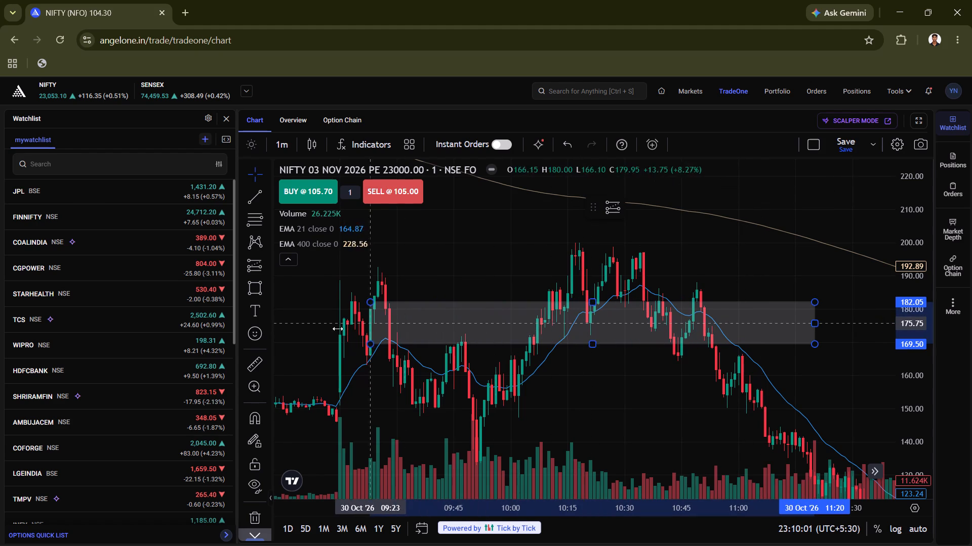
left_click_drag(338, 329, 299, 336)
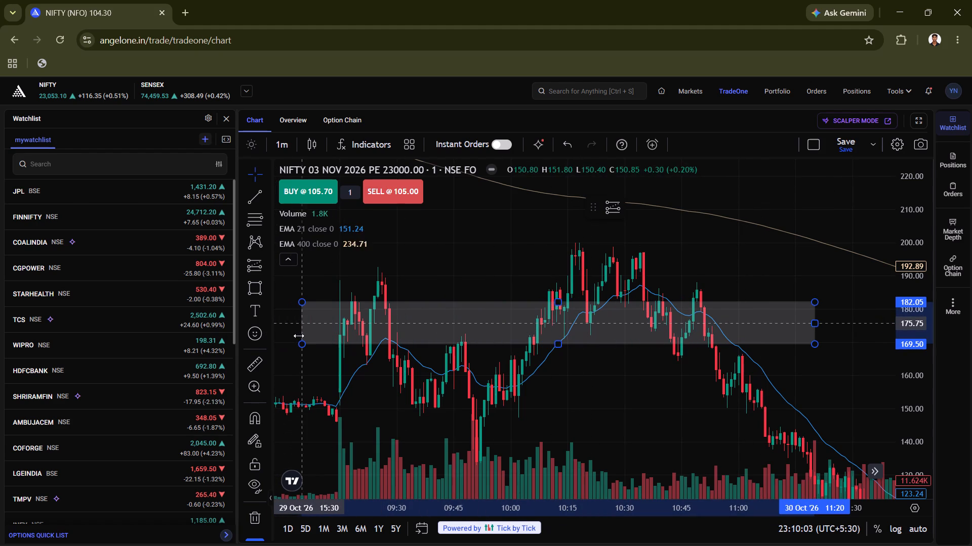
left_click_drag(299, 336, 292, 334)
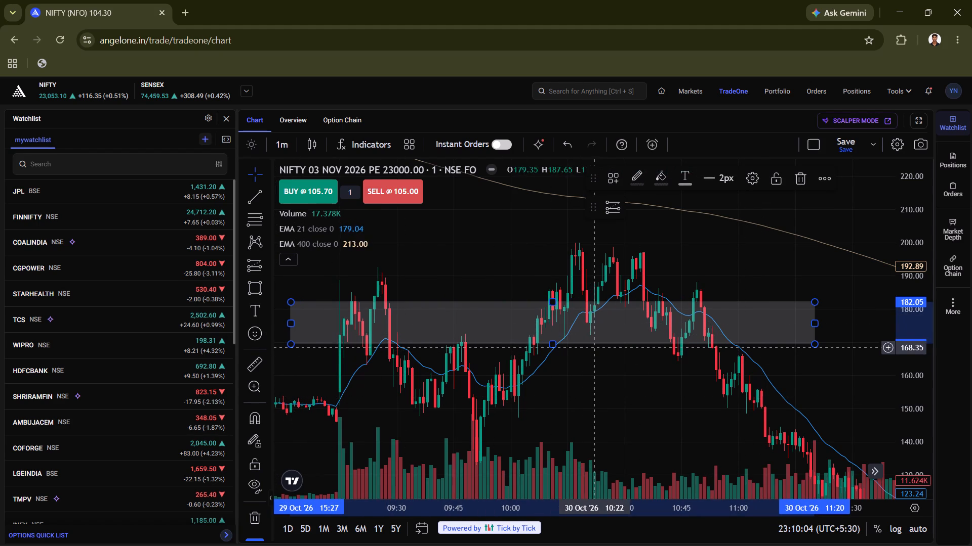
left_click(598, 368)
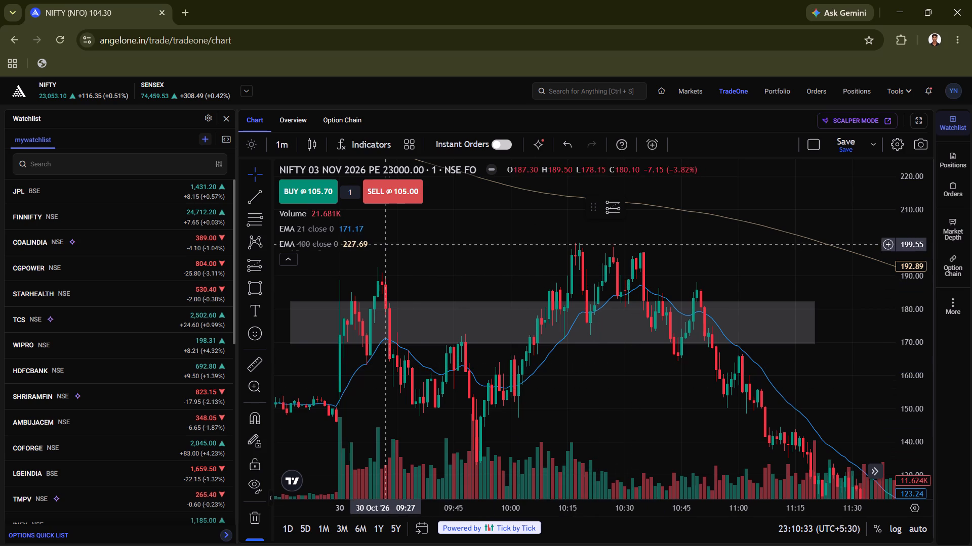
Set the NIFTY 23000 put's chart interval to 15 minutes.
type("15")
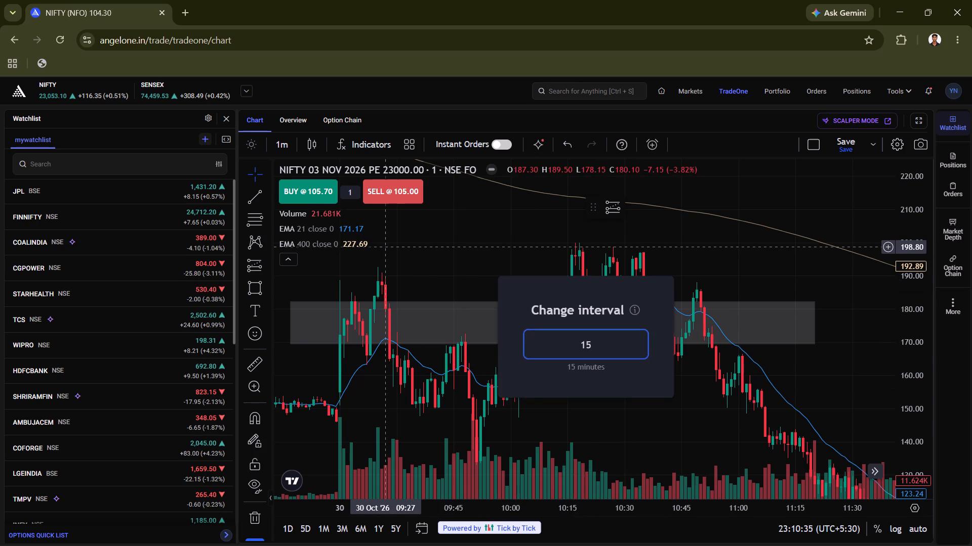
key("Return")
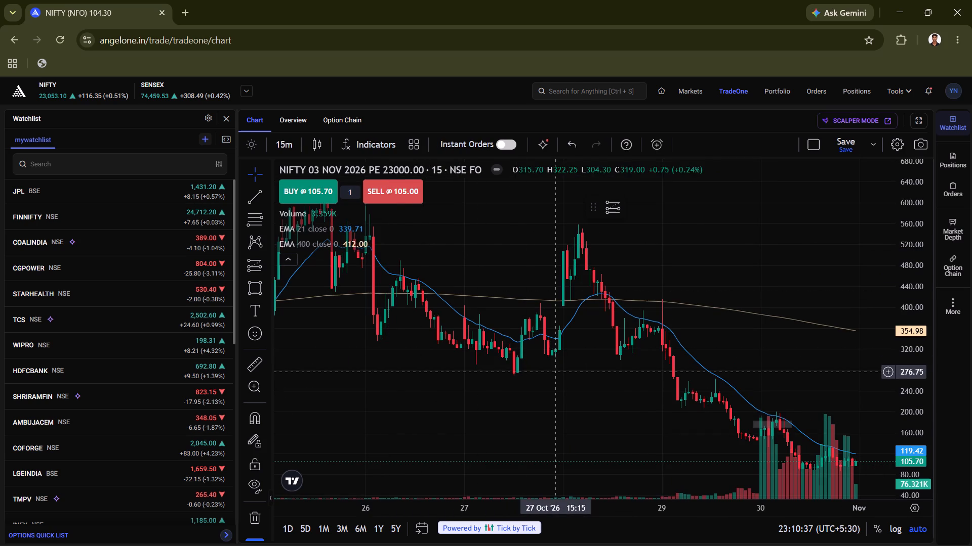
Examine the put's 15-minute candles from 28 to 30 October, including the marked price zone.
left_click_drag(640, 449, 634, 448)
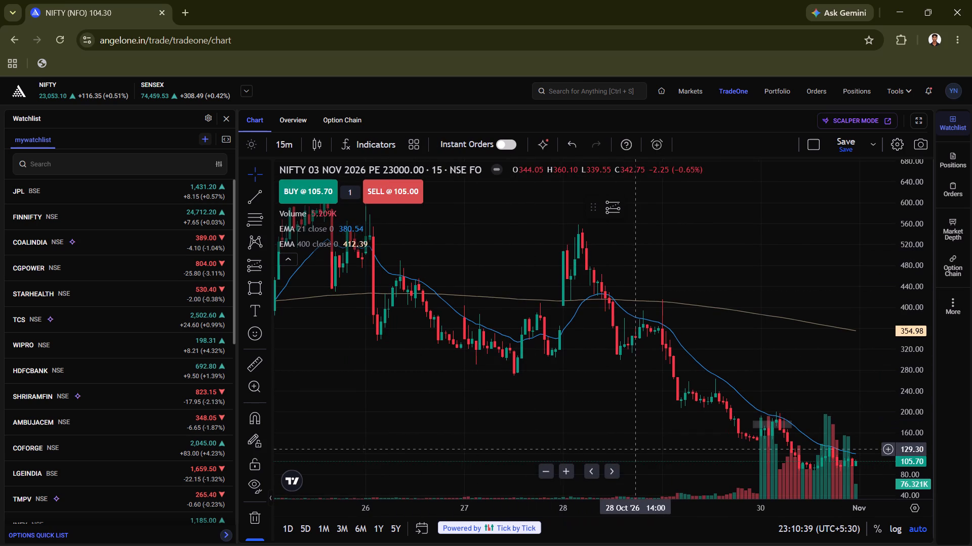
left_click_drag(634, 448, 582, 444)
left_click_drag(628, 435, 521, 415)
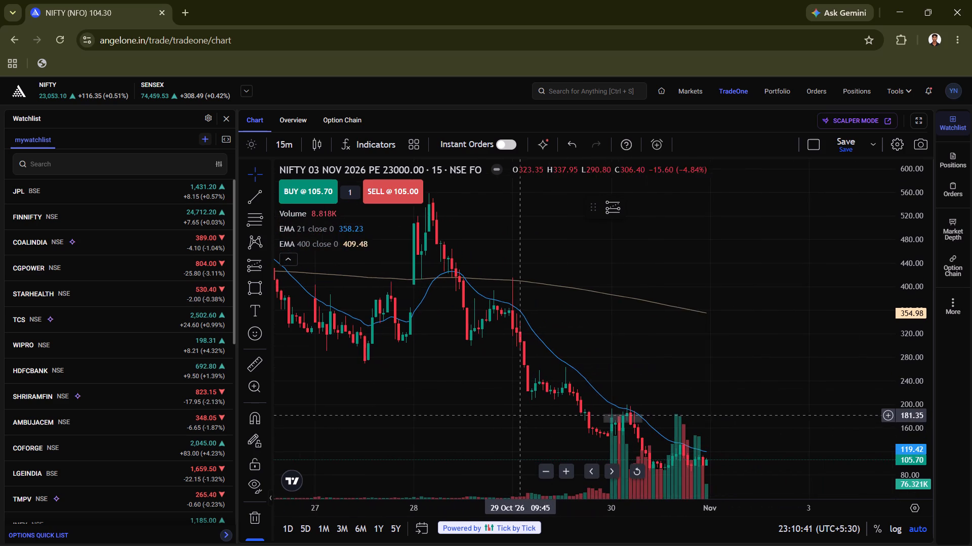
left_click_drag(713, 366, 583, 305)
left_click_drag(689, 357, 673, 351)
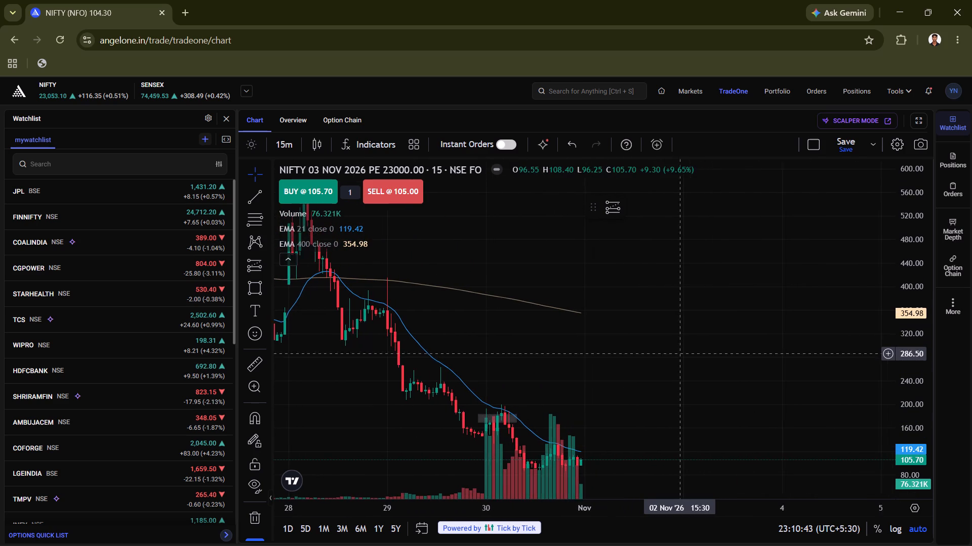
left_click_drag(673, 351, 677, 351)
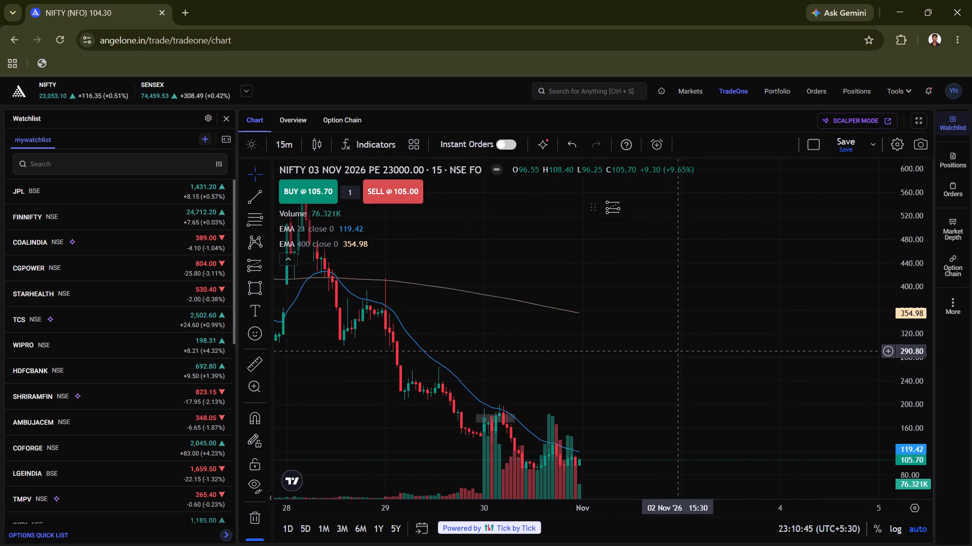
Set the put's chart interval to 1 day and examine the enlarged late-October candles down to the latest one.
type("1d")
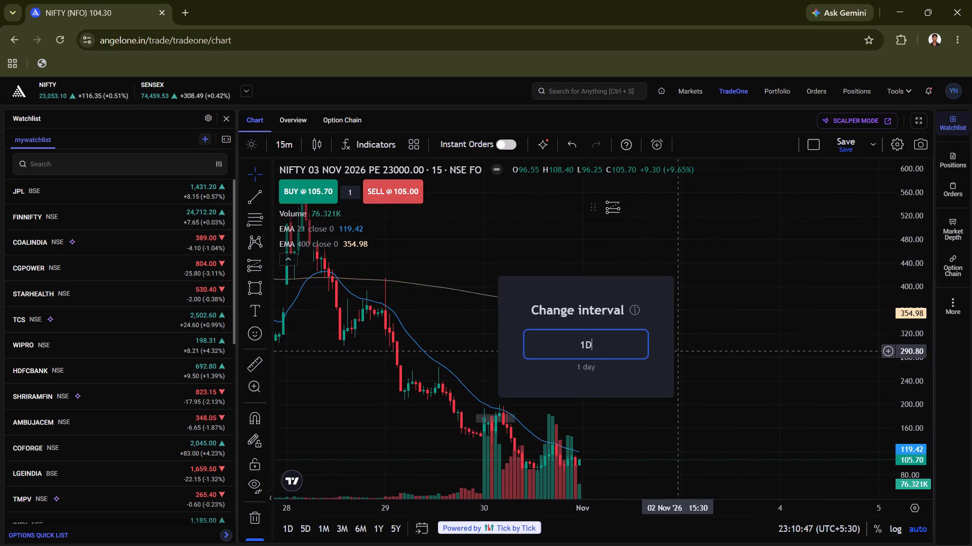
key("Return")
left_click_drag(760, 428, 661, 420)
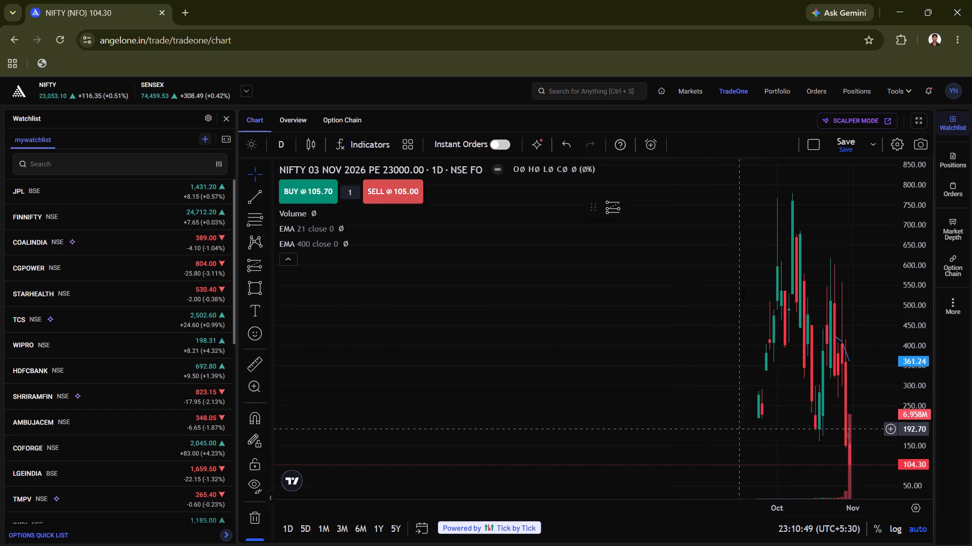
left_click_drag(661, 420, 383, 431)
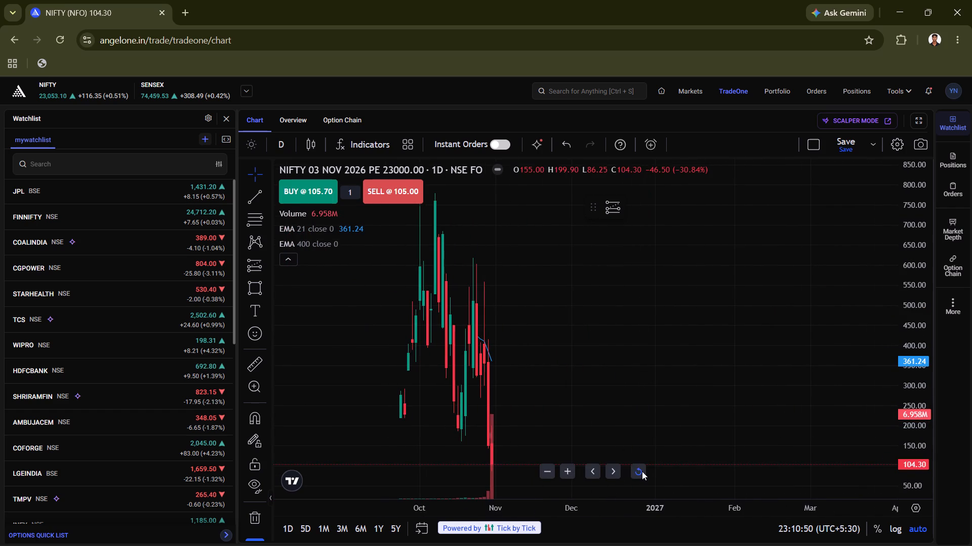
left_click(642, 471)
left_click_drag(688, 420, 331, 421)
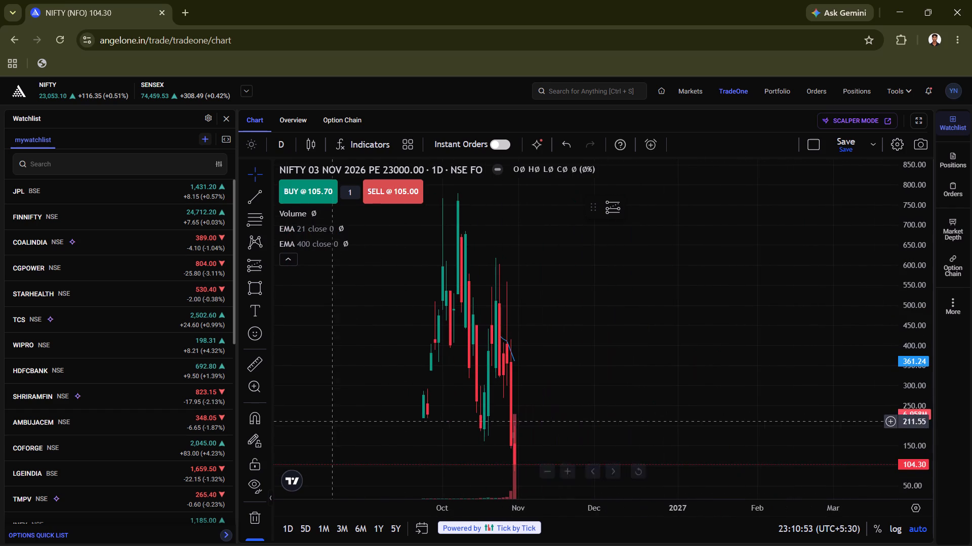
left_click_drag(915, 415, 896, 347)
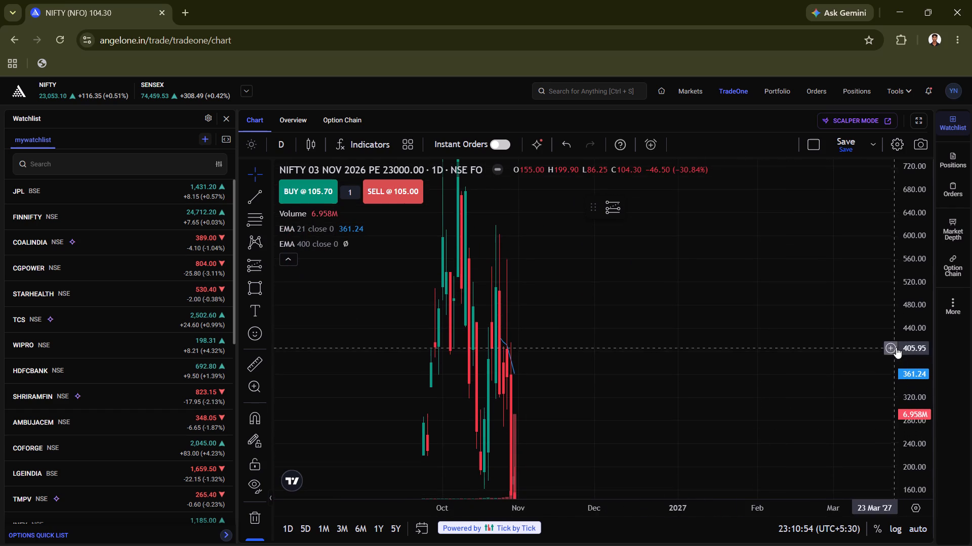
left_click_drag(678, 508, 455, 521)
left_click_drag(441, 416, 610, 287)
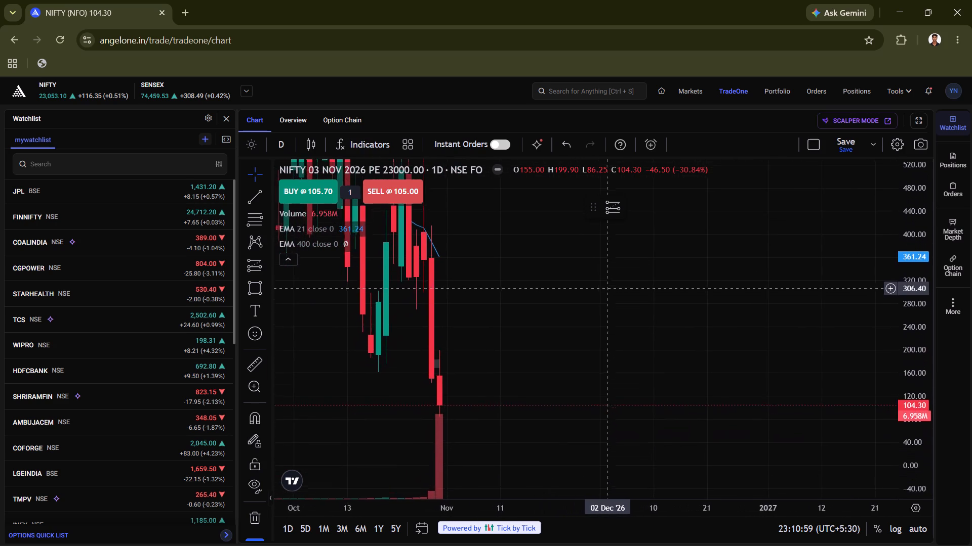
left_click_drag(610, 287, 614, 275)
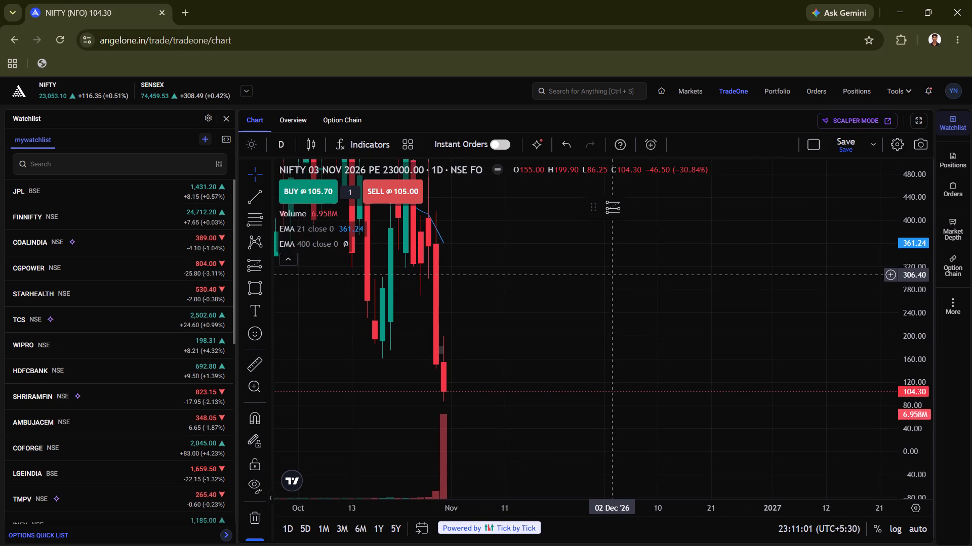
Set the chart interval to 1 minute and examine 30 October price action back to the marked zone and market open.
key("1")
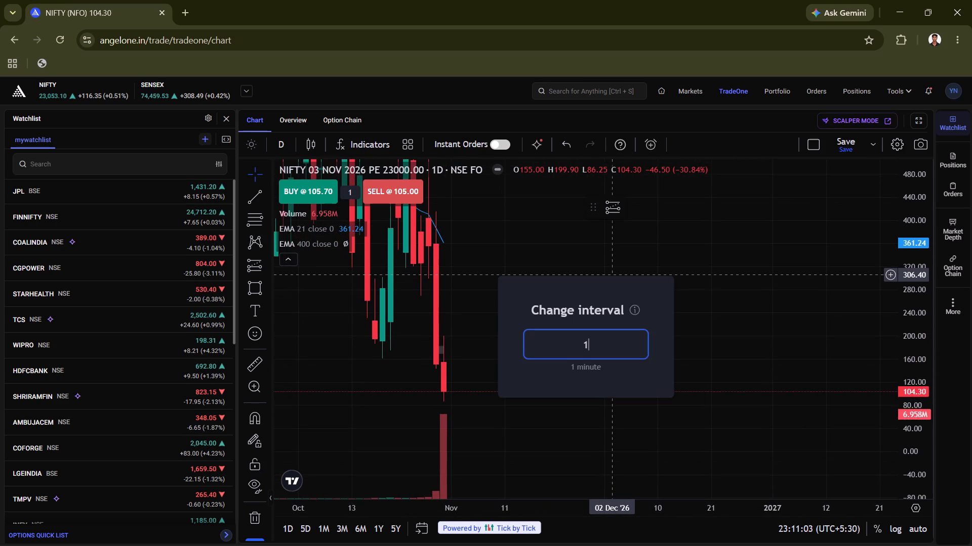
key("Return")
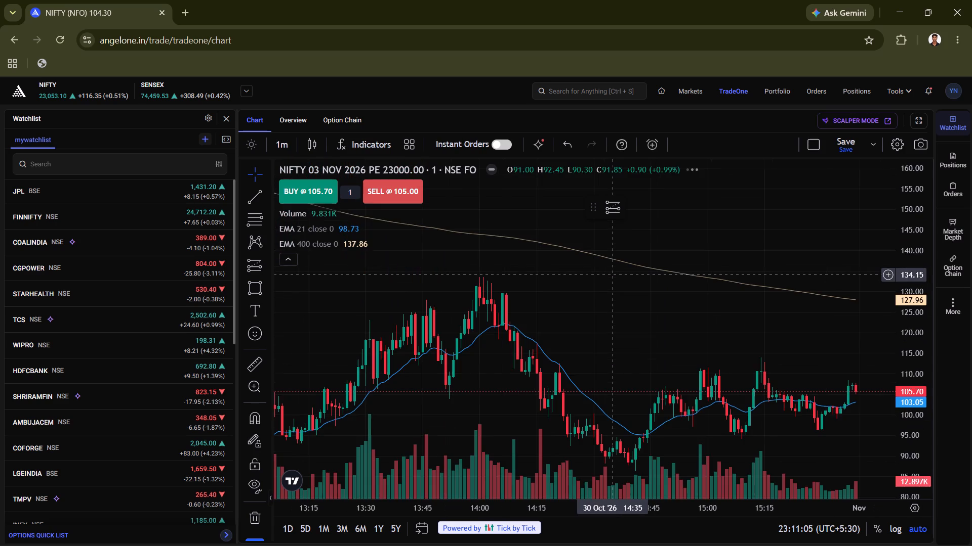
left_click_drag(528, 349, 843, 325)
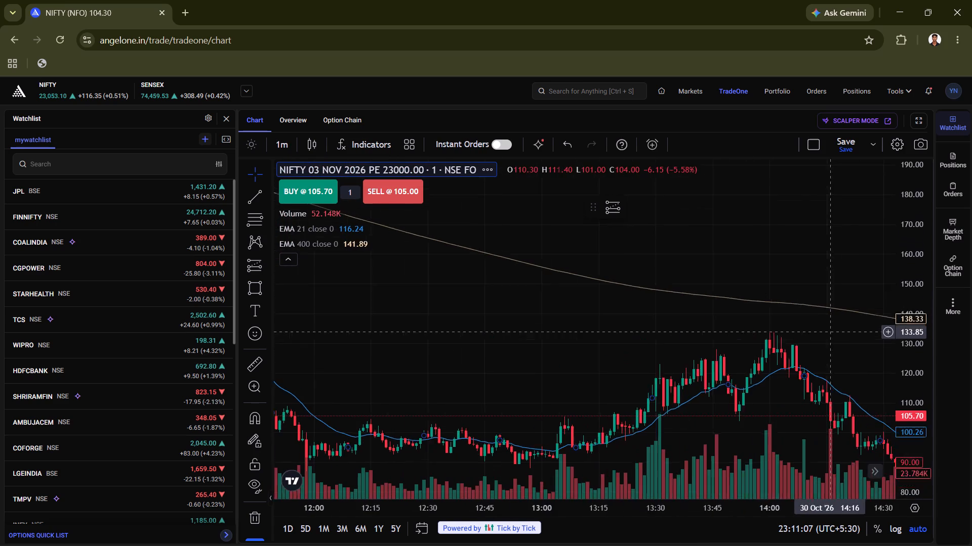
left_click_drag(843, 325, 848, 320)
left_click_drag(596, 337, 886, 311)
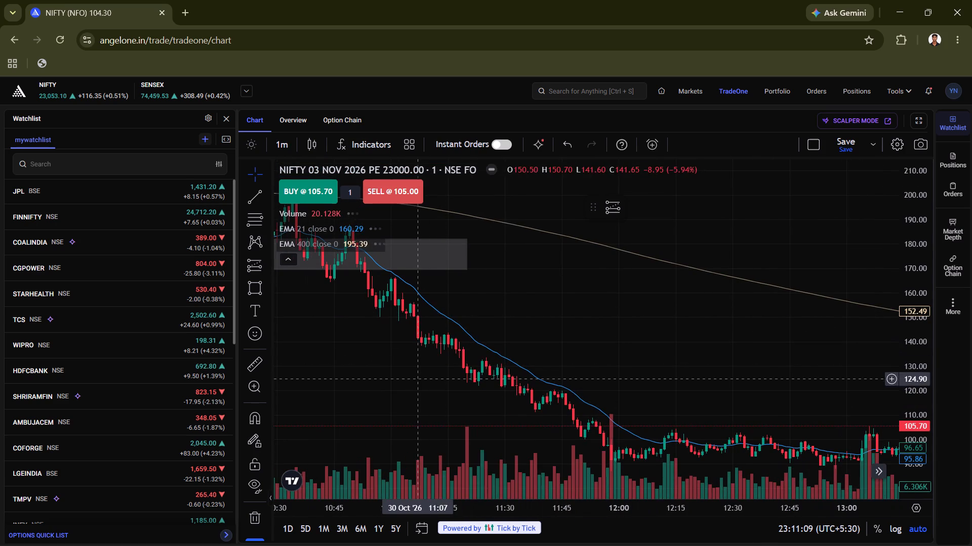
left_click_drag(418, 379, 832, 450)
left_click_drag(689, 409, 719, 392)
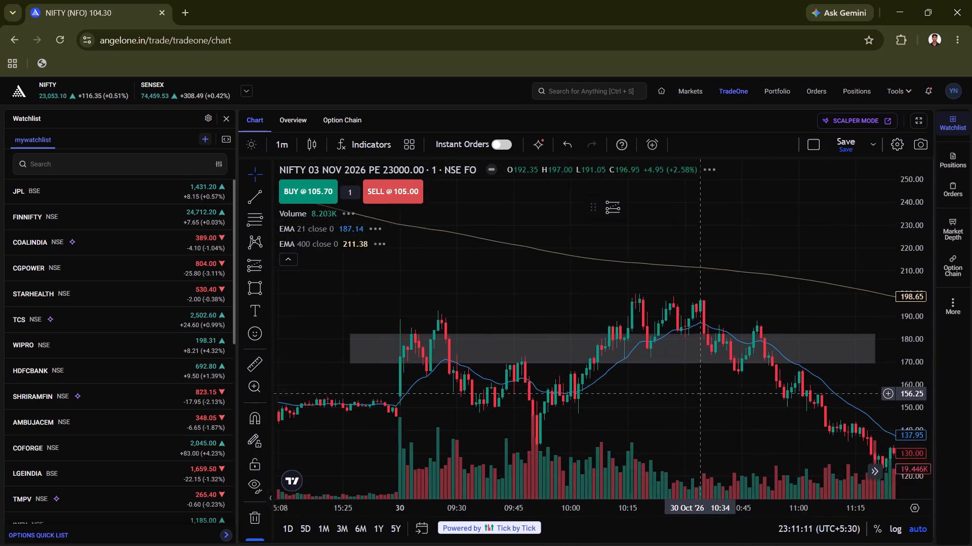
left_click_drag(719, 392, 698, 369)
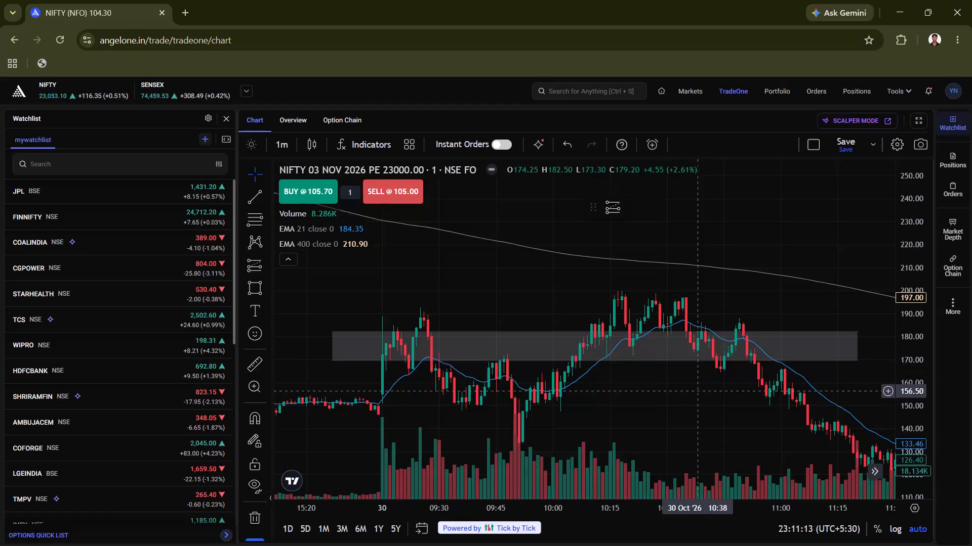
left_click_drag(698, 402, 649, 383)
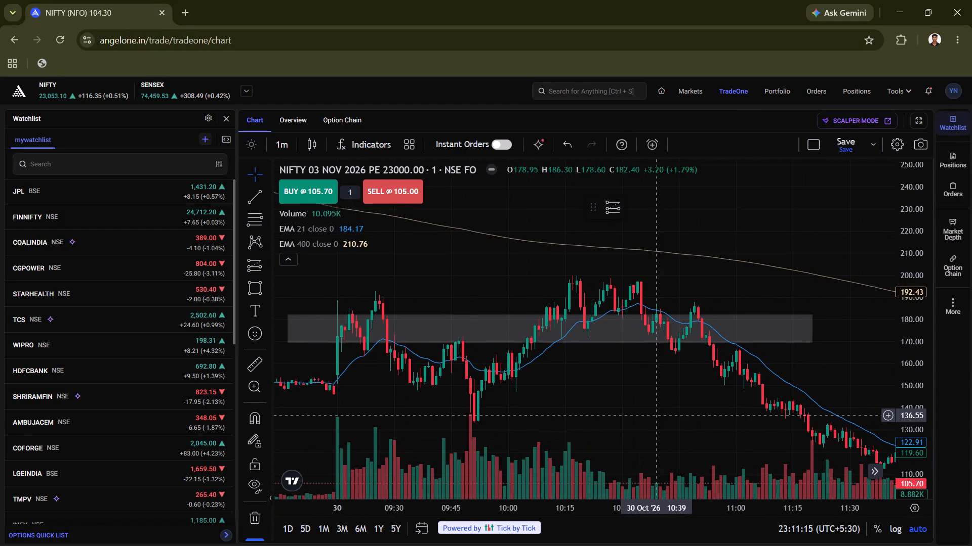
left_click_drag(658, 416, 631, 405)
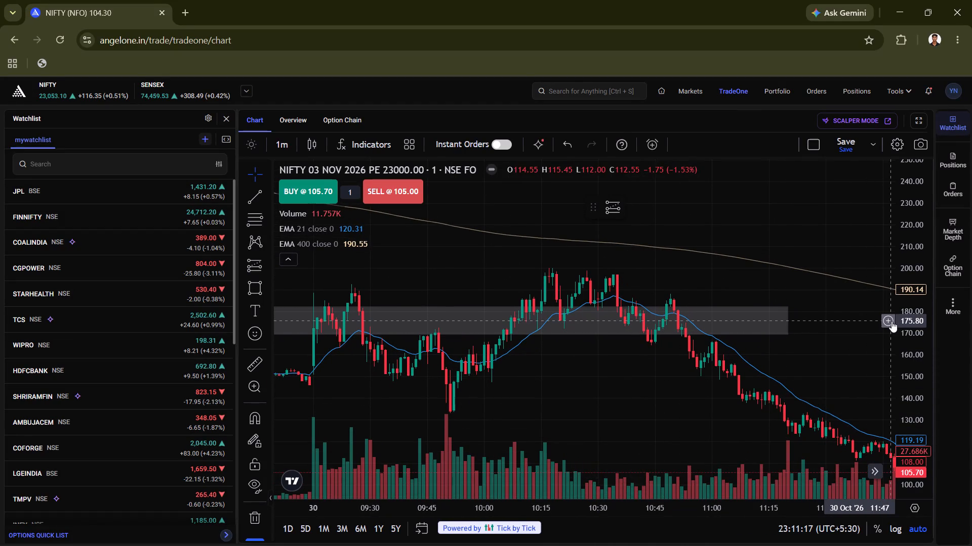
Set the chart interval to 5 minutes and examine the enlarged candles around and after the marked zone on 30 October.
key("5")
key("Return")
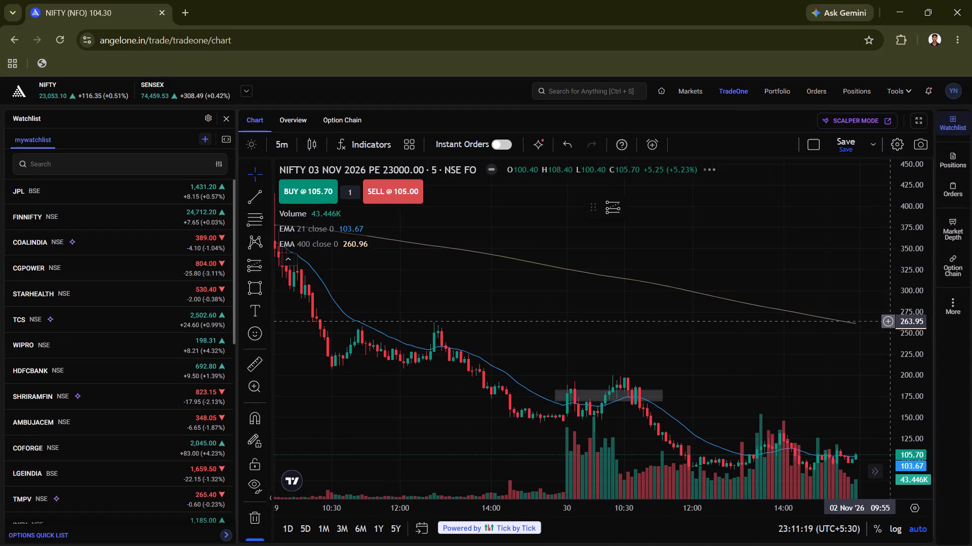
left_click_drag(769, 403, 729, 291)
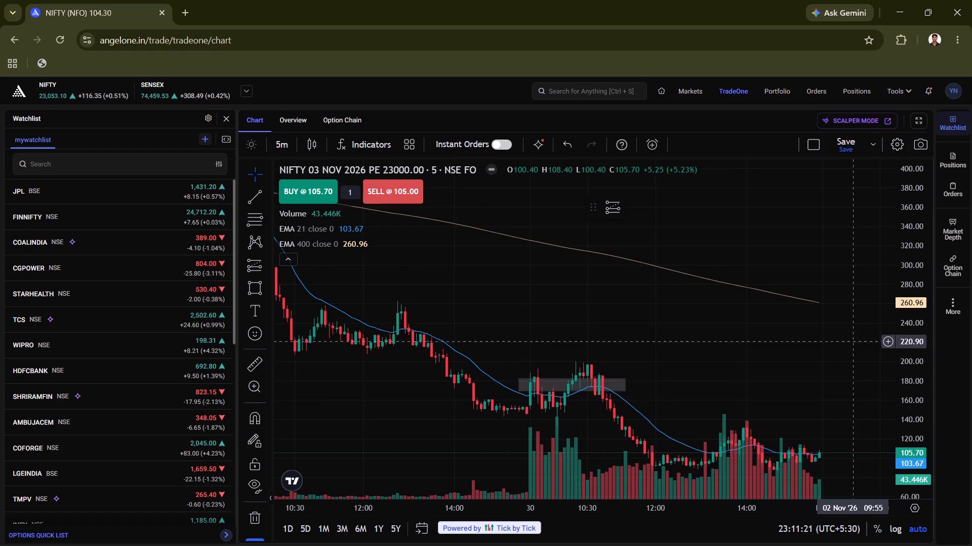
left_click_drag(918, 374, 896, 303)
left_click_drag(755, 387, 736, 278)
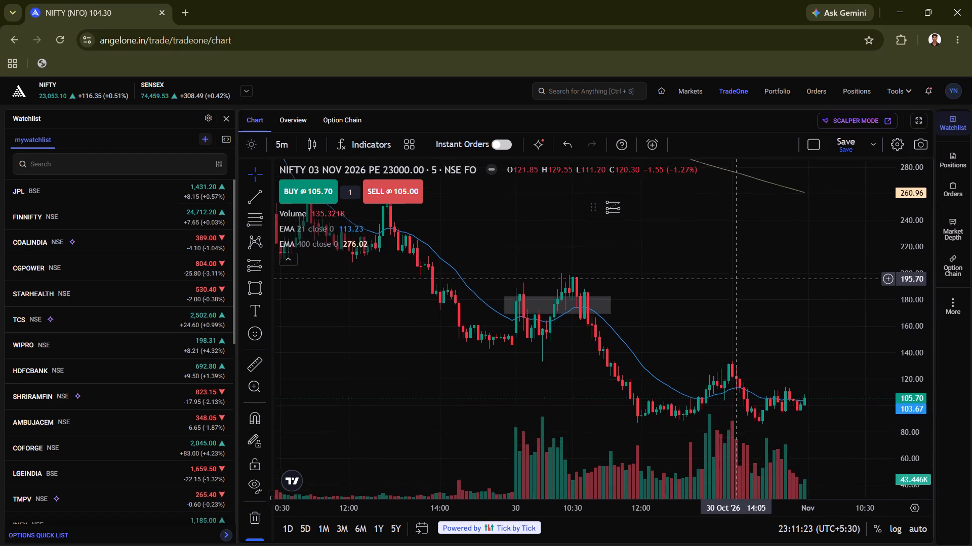
left_click_drag(736, 278, 734, 277)
left_click_drag(790, 301, 761, 296)
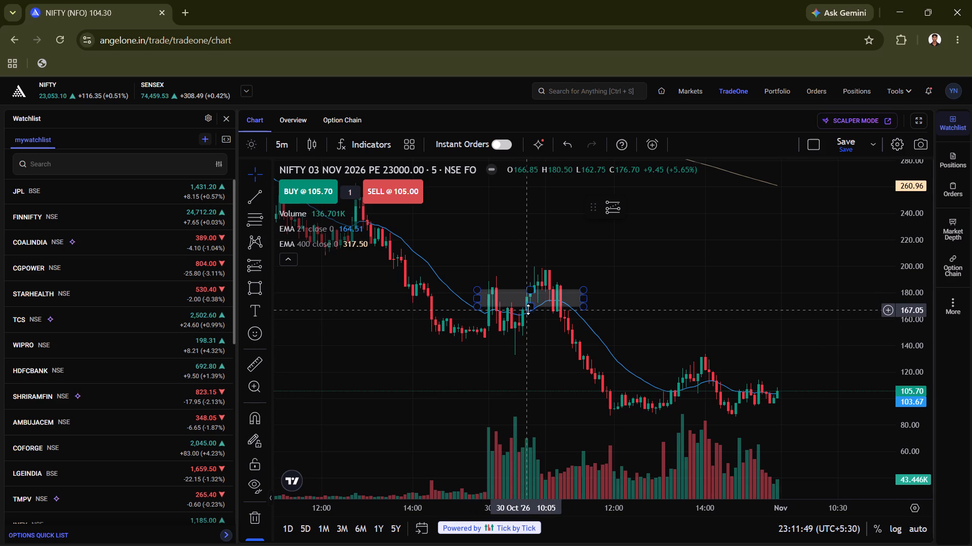
left_click_drag(540, 338, 565, 338)
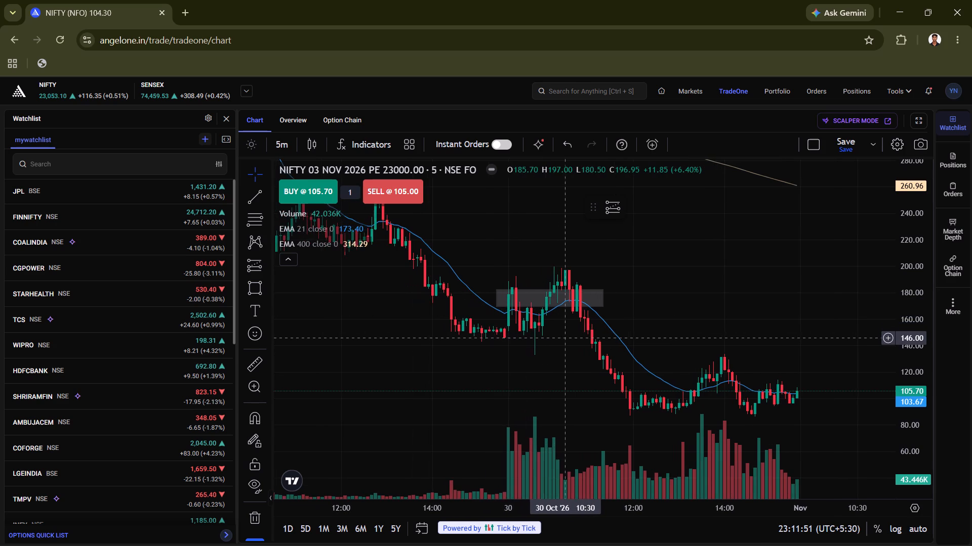
left_click_drag(565, 338, 580, 385)
Set the chart interval to 1 minute and examine the candles around the marked zone on the morning of 30 October.
key("1")
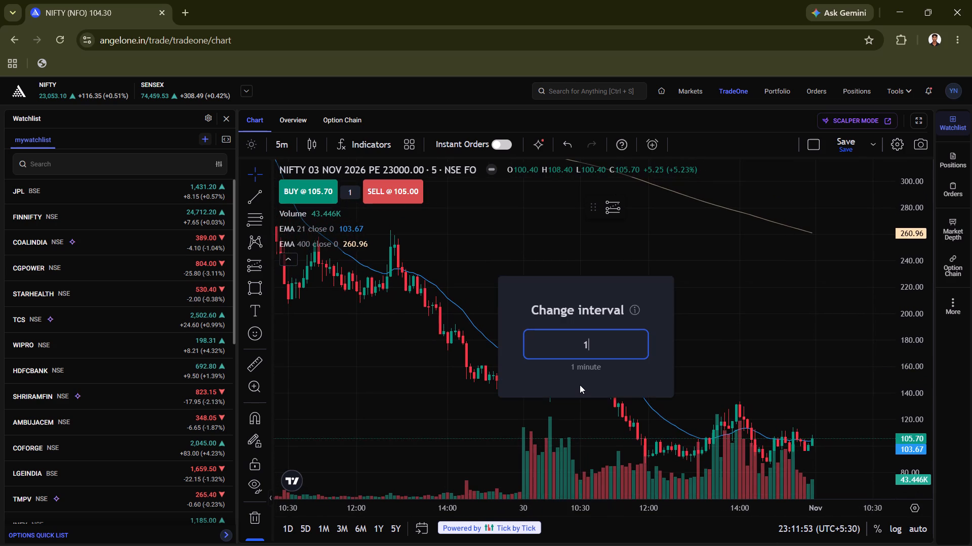
key("Return")
left_click_drag(498, 379, 570, 376)
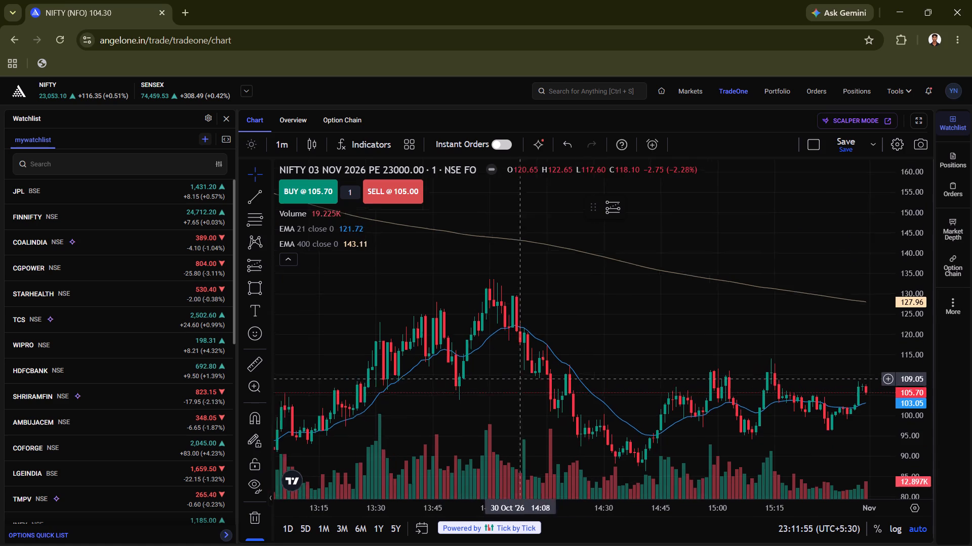
left_click_drag(570, 376, 971, 341)
left_click_drag(748, 325, 971, 340)
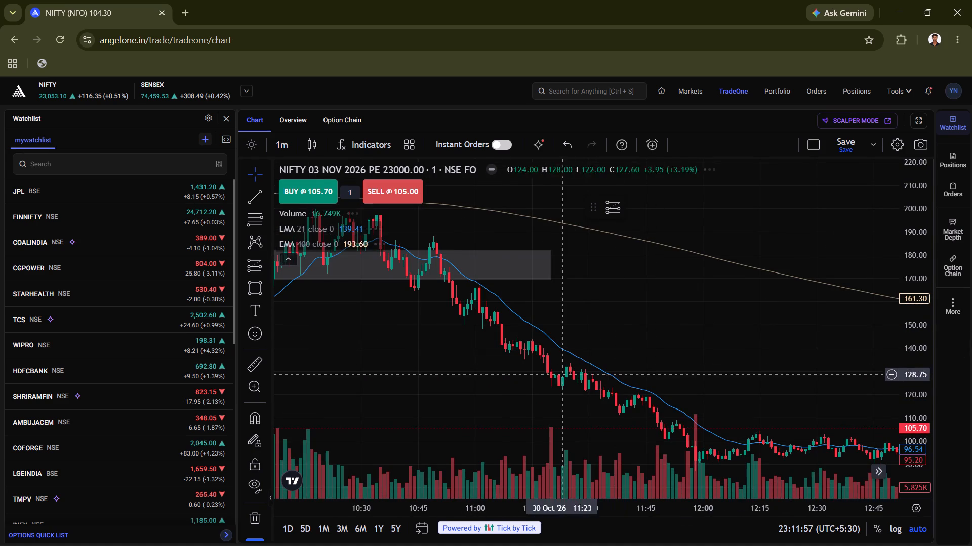
left_click_drag(493, 373, 825, 379)
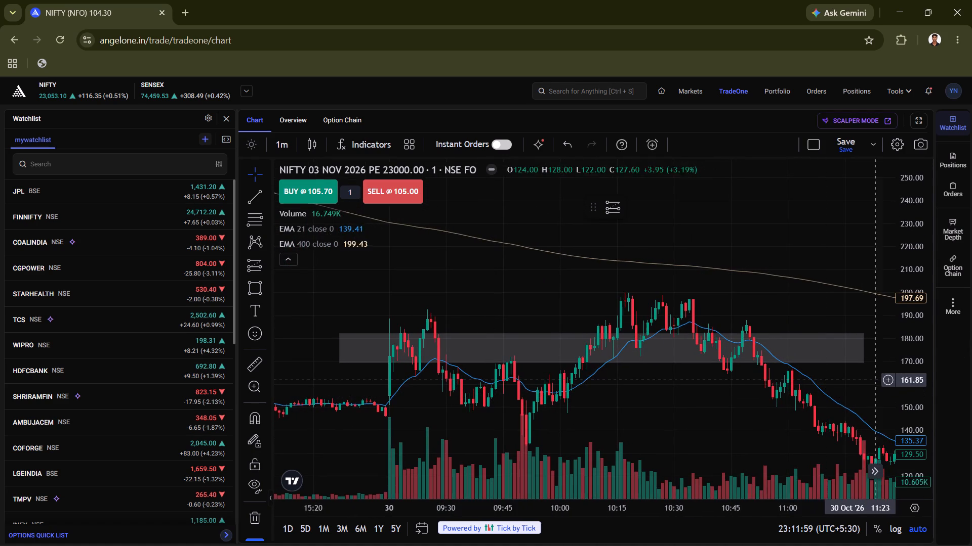
left_click_drag(905, 383, 904, 361)
left_click_drag(742, 430, 745, 414)
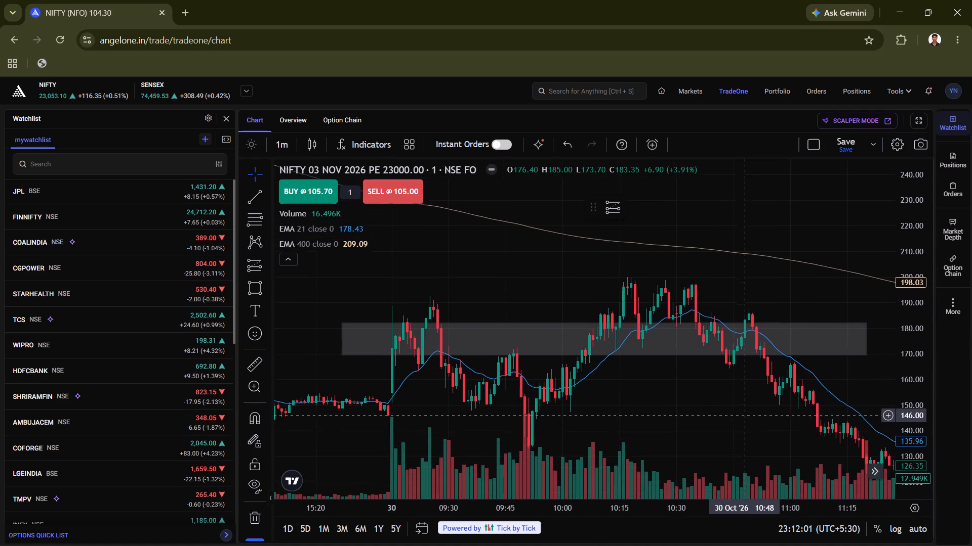
left_click_drag(745, 414, 749, 410)
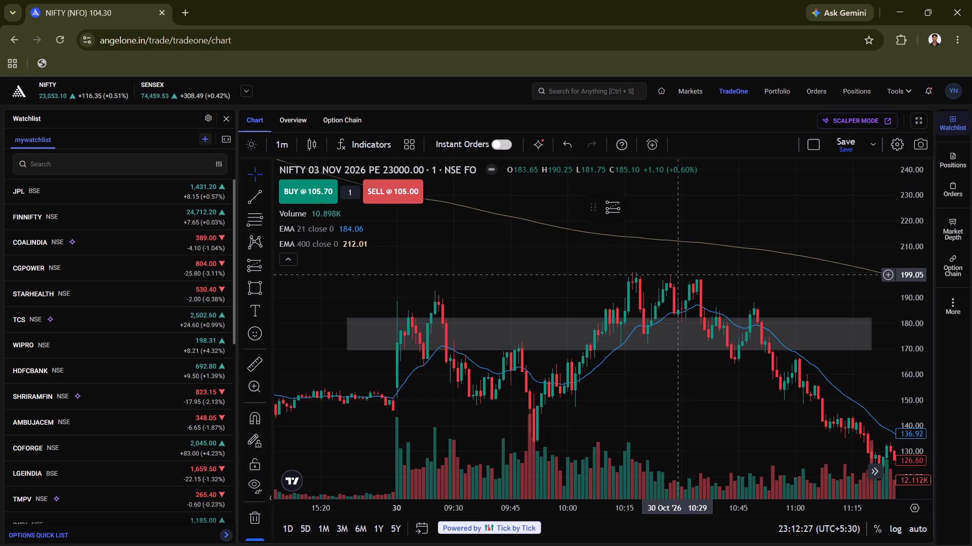
Examine how the 1-minute candles behave around the marked zone between the 30 October open and about 11:00.
left_click_drag(679, 408, 676, 308)
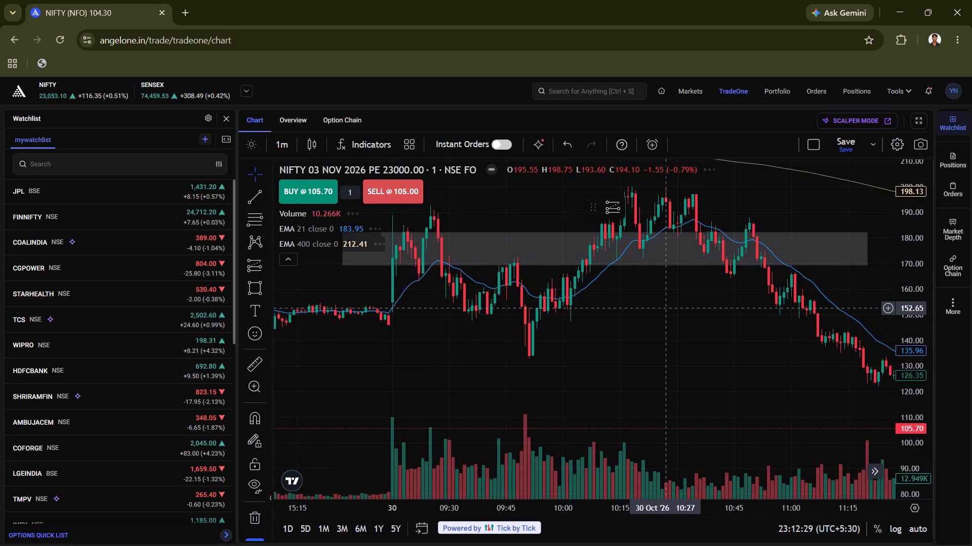
left_click_drag(676, 308, 647, 377)
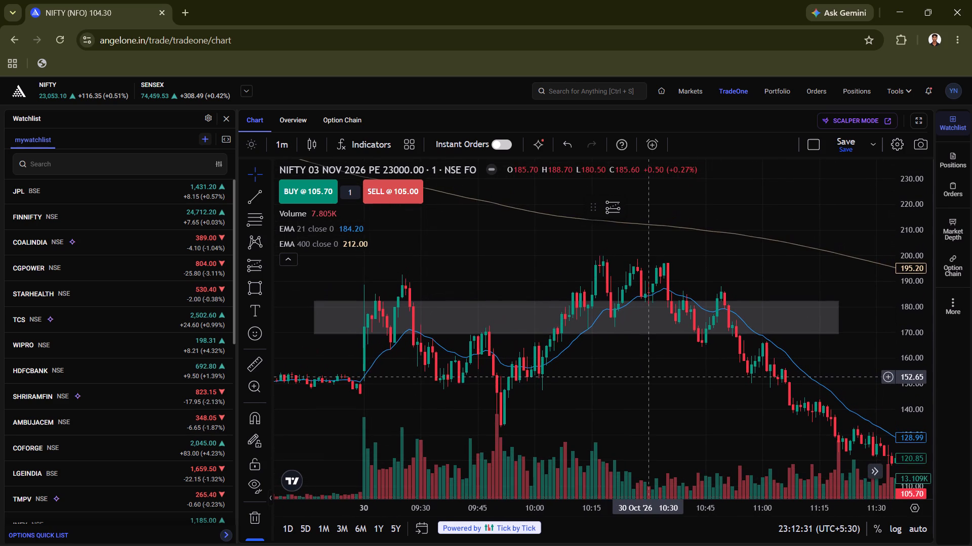
left_click_drag(619, 385, 645, 382)
left_click_drag(639, 409, 649, 410)
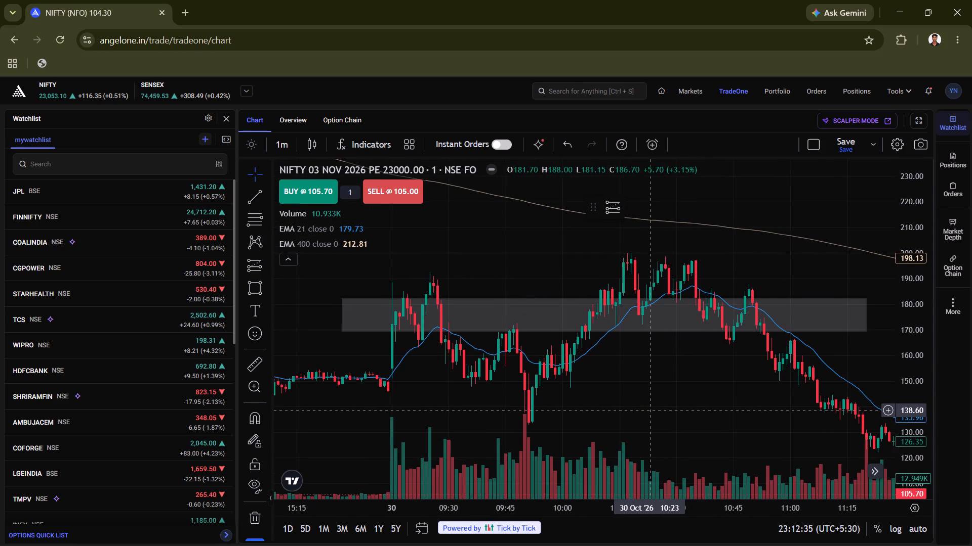
left_click_drag(649, 410, 652, 412)
left_click_drag(652, 412, 701, 403)
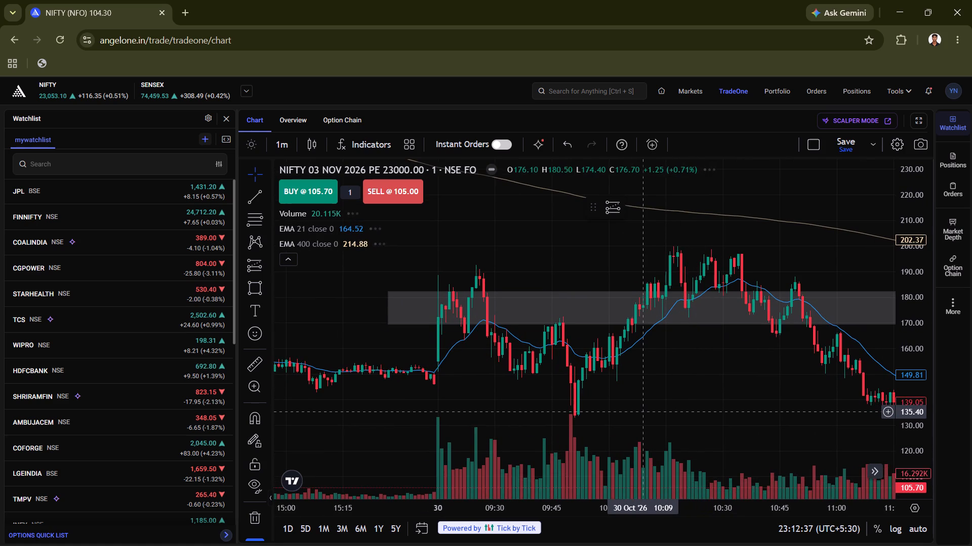
left_click_drag(642, 412, 655, 412)
left_click_drag(671, 416, 680, 419)
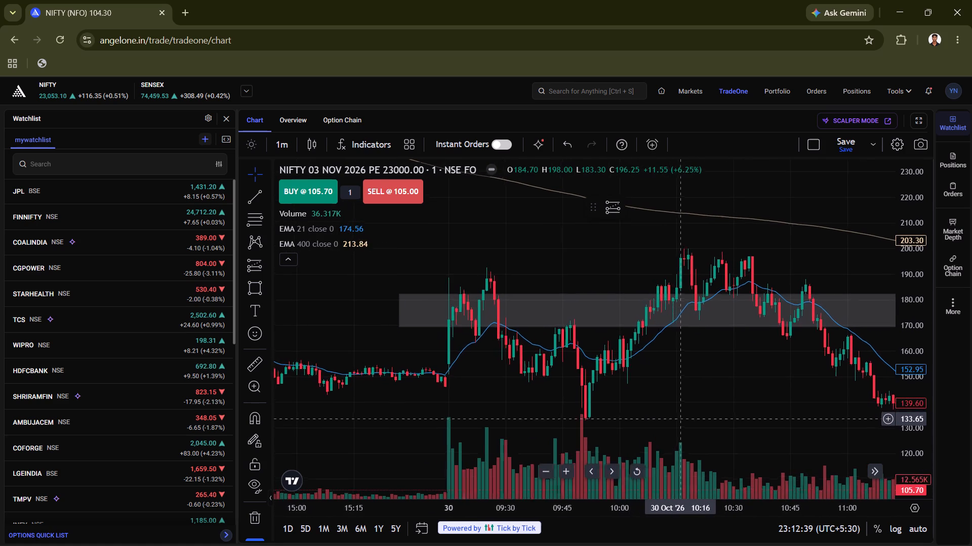
Split the chart area into two side-by-side charts, keeping the marked zone in the first one.
left_click_drag(680, 419, 706, 422)
left_click_drag(718, 398, 606, 341)
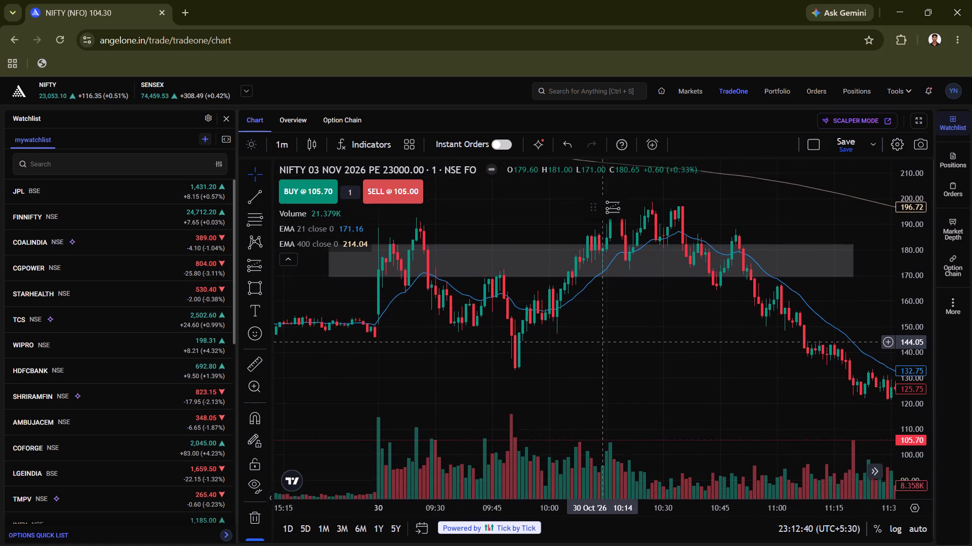
left_click_drag(606, 341, 626, 351)
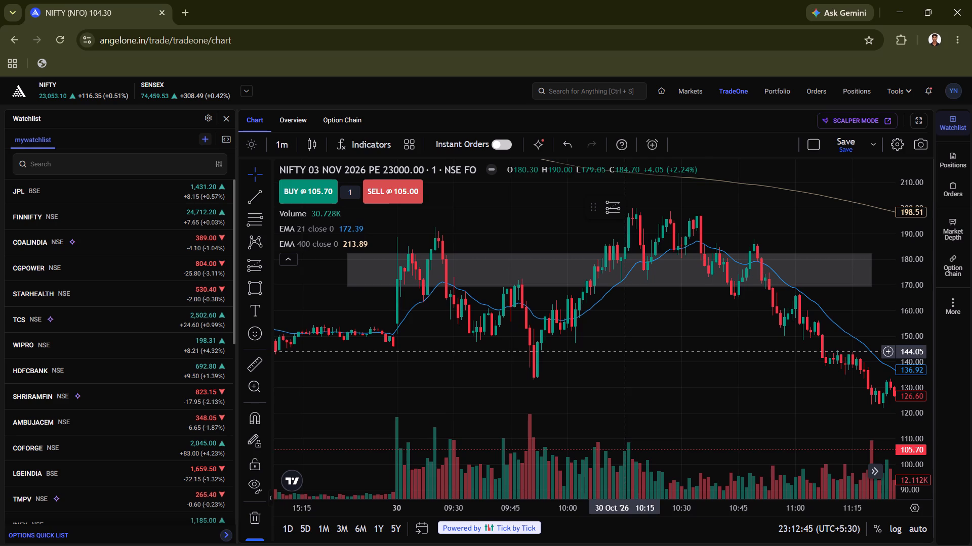
left_click(811, 144)
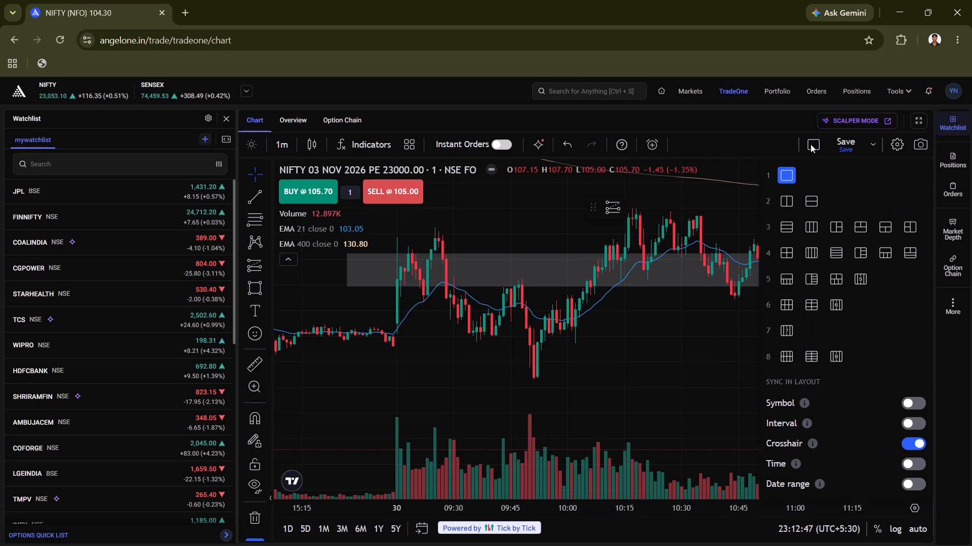
left_click(786, 200)
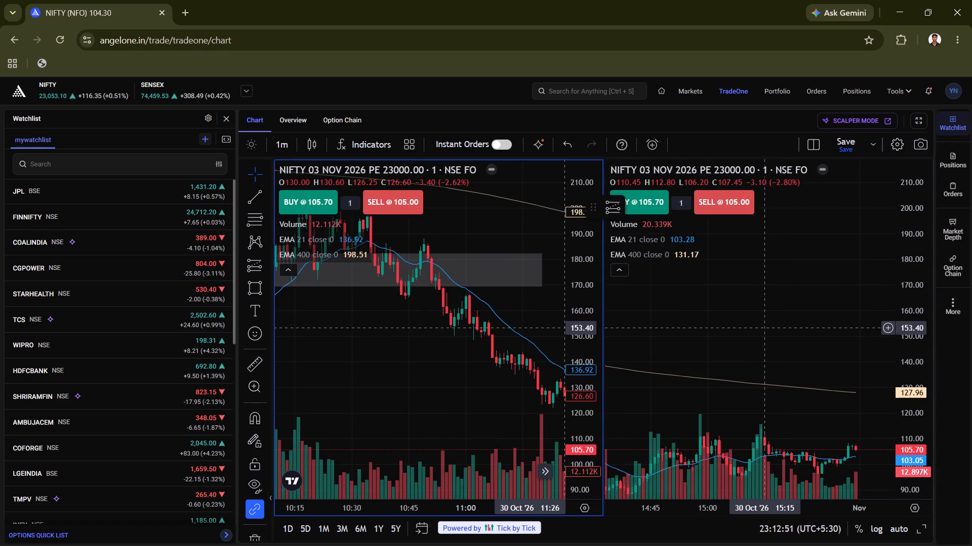
left_click(694, 303)
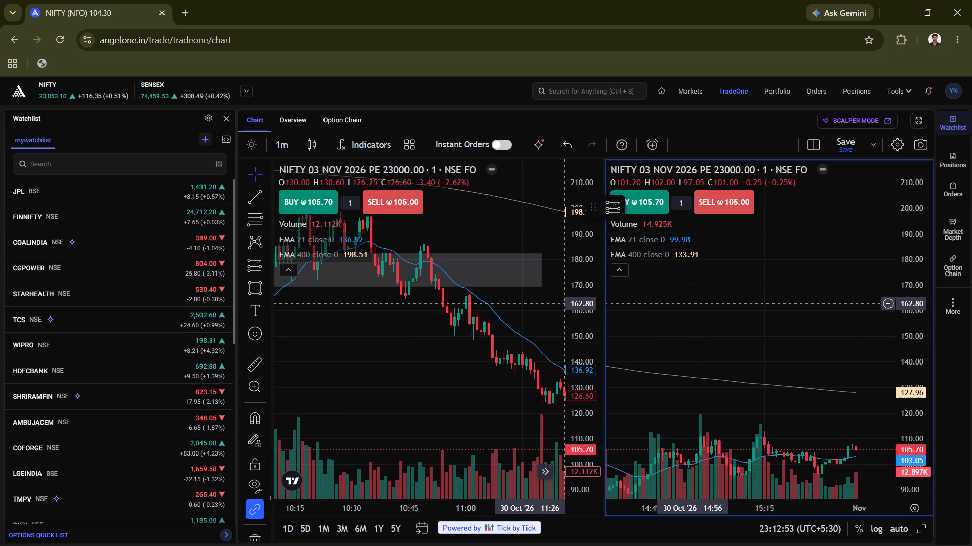
left_click(501, 286)
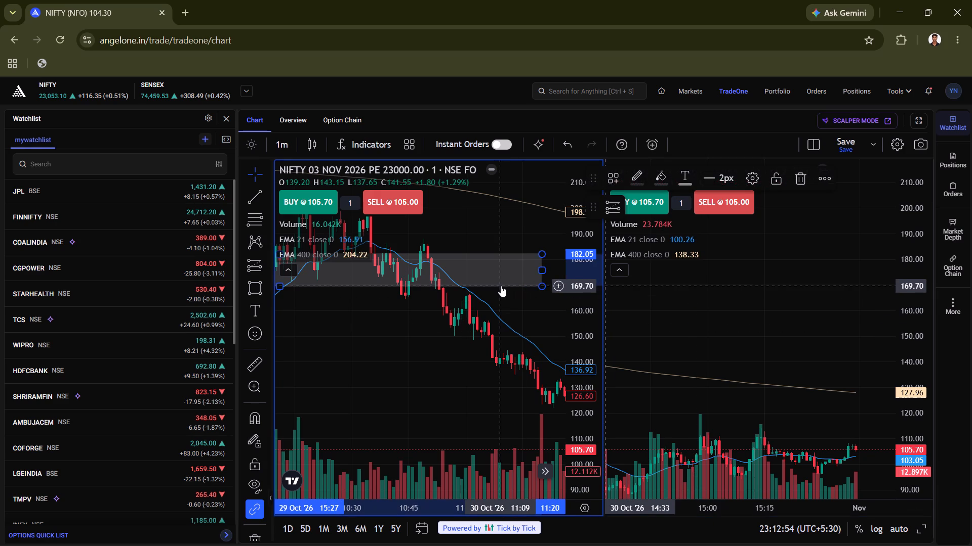
left_click(528, 316)
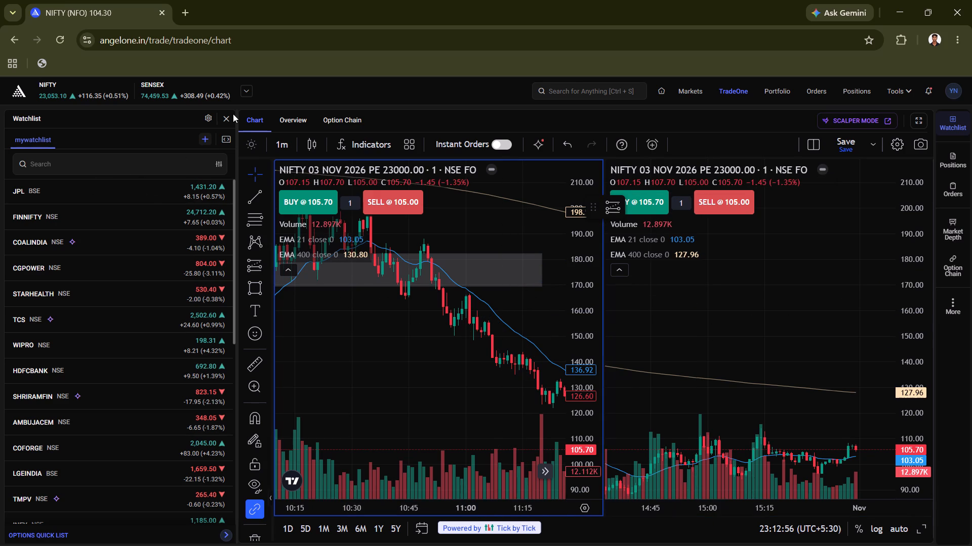
Close the watchlist and show the two-chart layout in full screen.
left_click(226, 115)
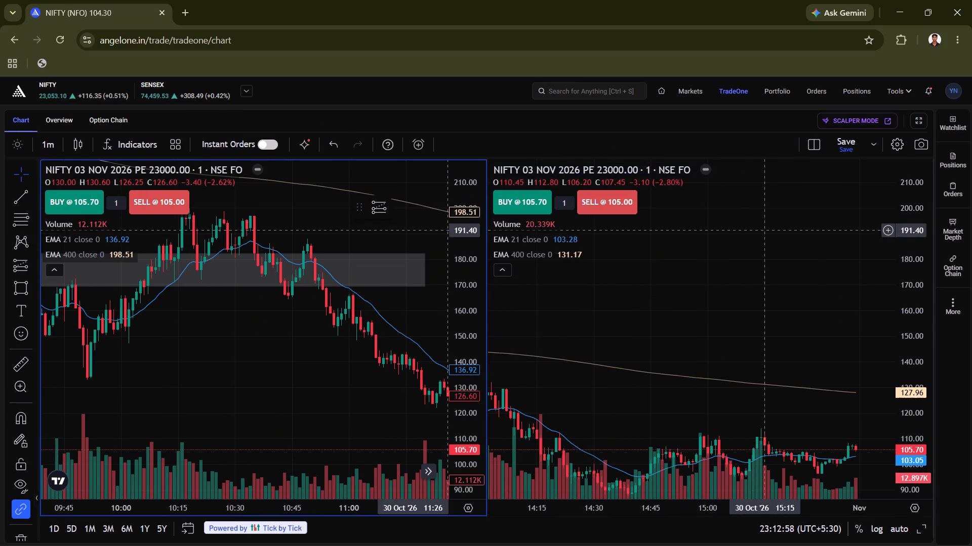
left_click(918, 119)
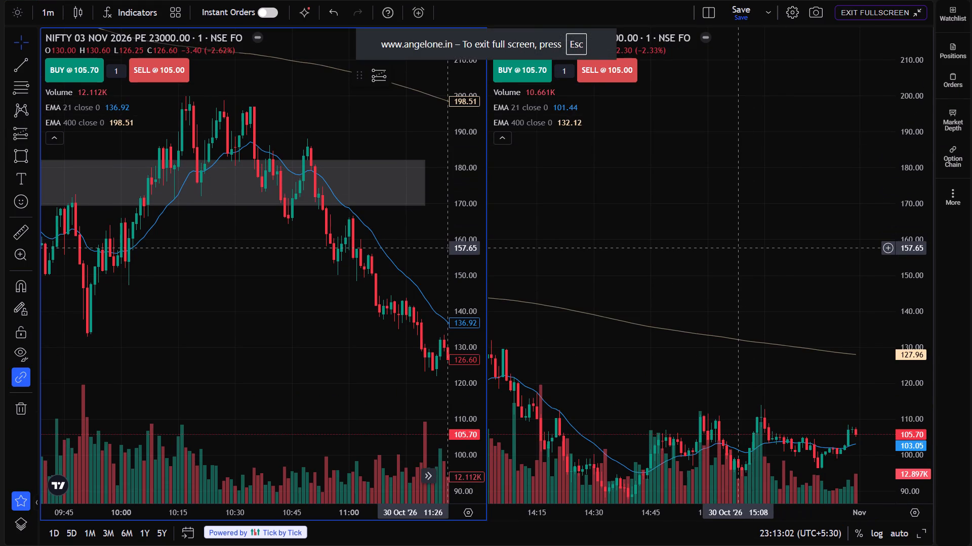
Examine the NIFTY 23000 put in both charts, around the marked zone and over the last hour of 30 October.
left_click(697, 266)
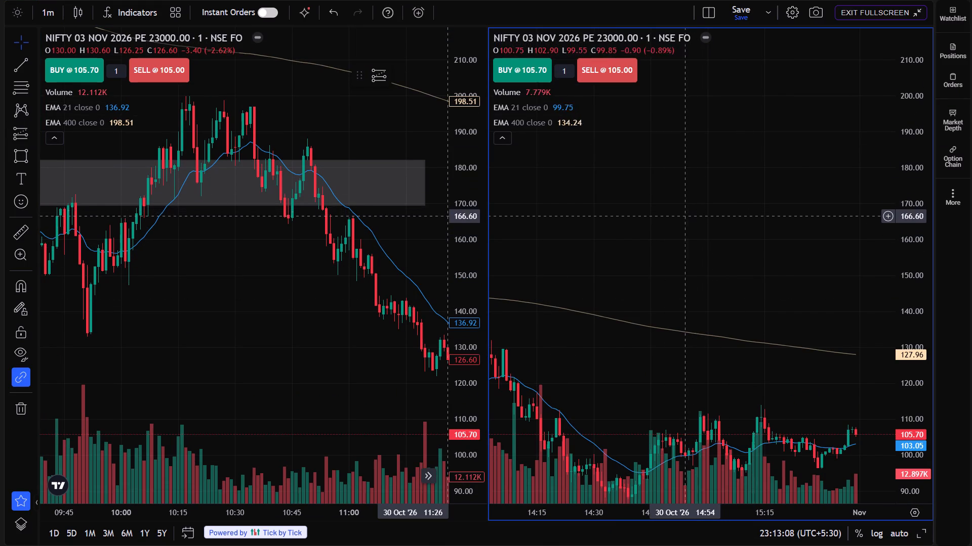
left_click_drag(654, 246, 667, 113)
left_click_drag(686, 246, 617, 213)
left_click_drag(685, 239, 677, 234)
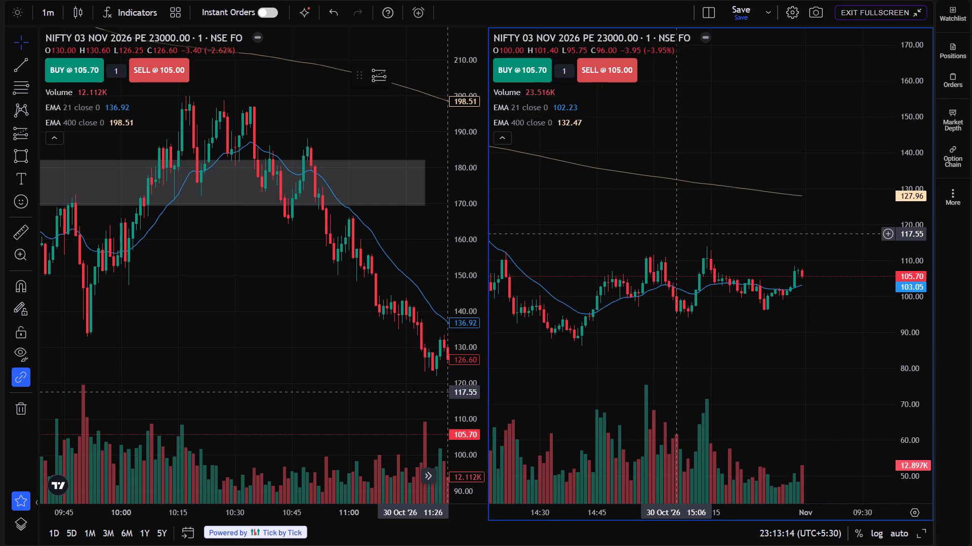
left_click_drag(314, 316, 319, 322)
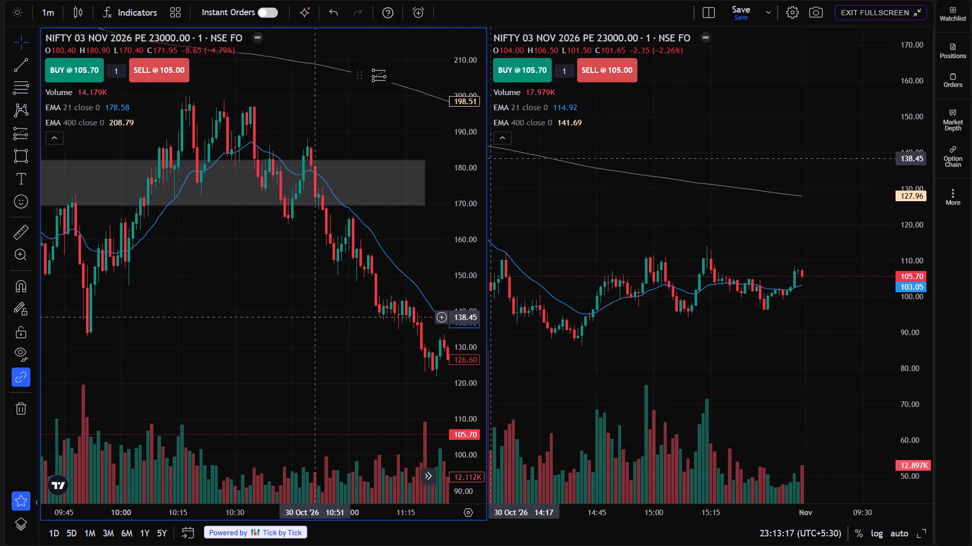
left_click_drag(319, 322, 344, 335)
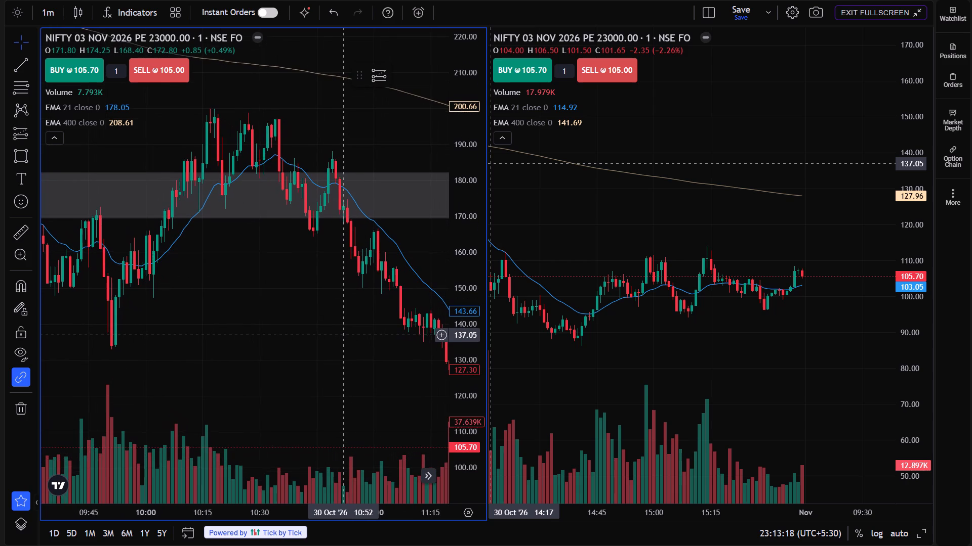
left_click_drag(319, 349, 301, 383)
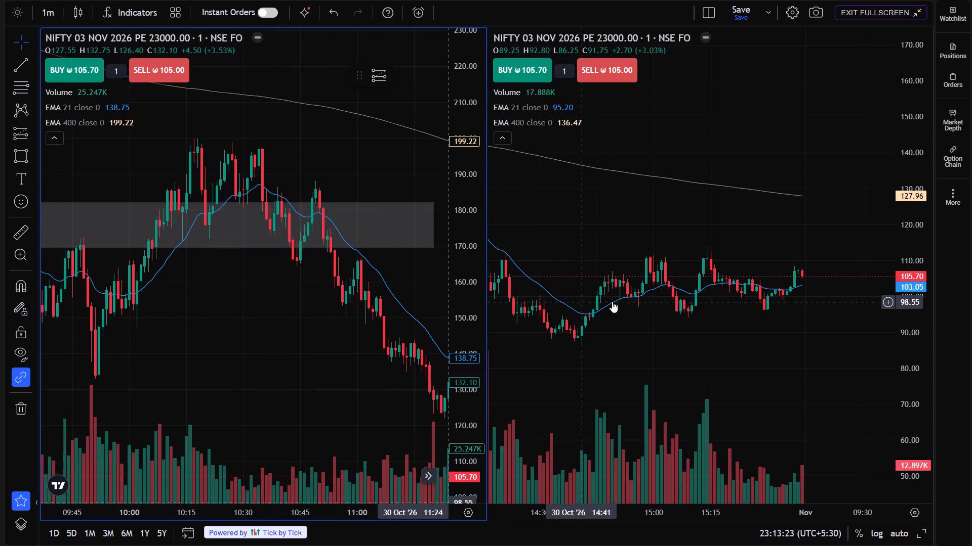
left_click_drag(672, 214, 665, 228)
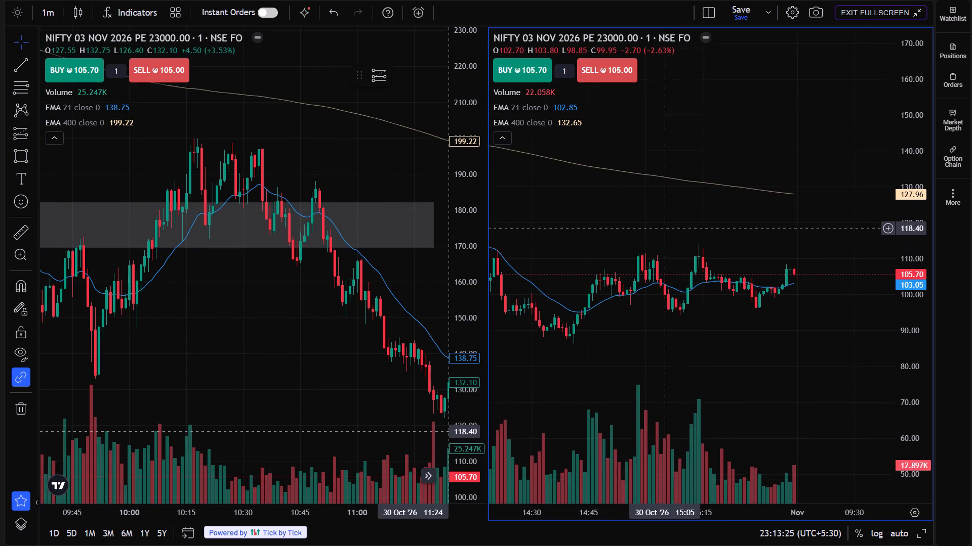
left_click_drag(665, 228, 662, 226)
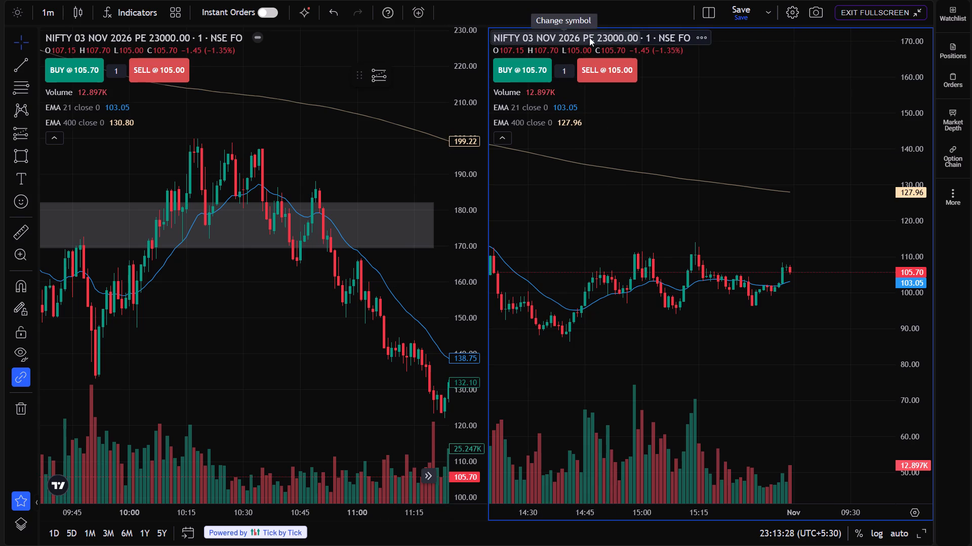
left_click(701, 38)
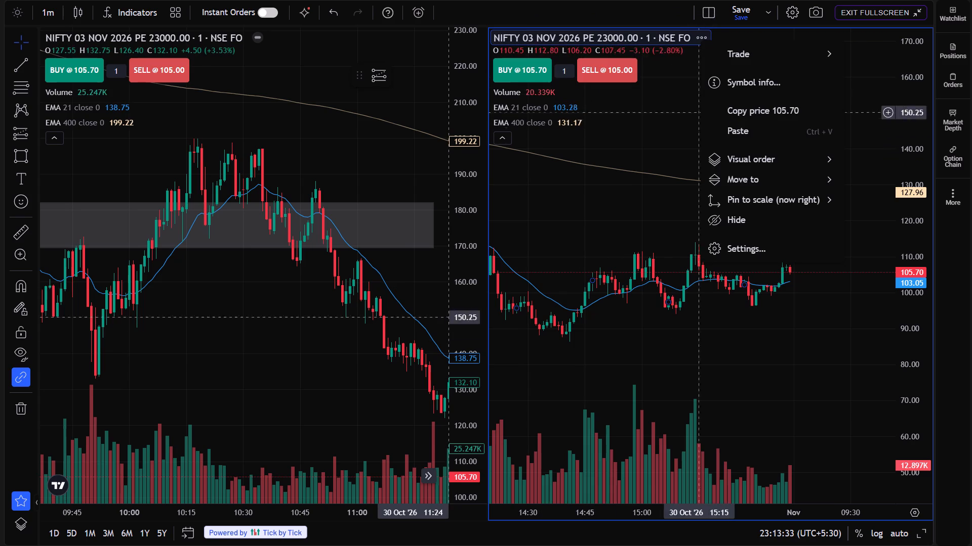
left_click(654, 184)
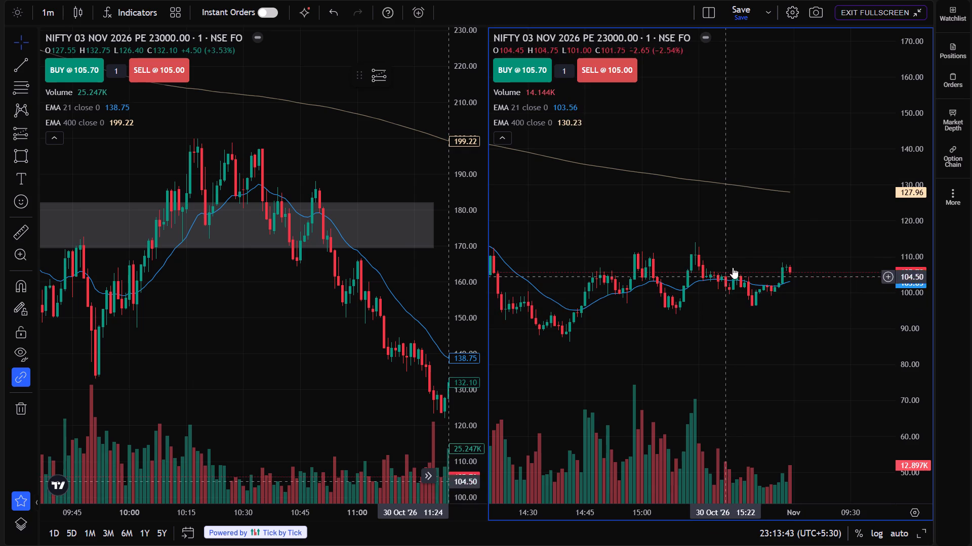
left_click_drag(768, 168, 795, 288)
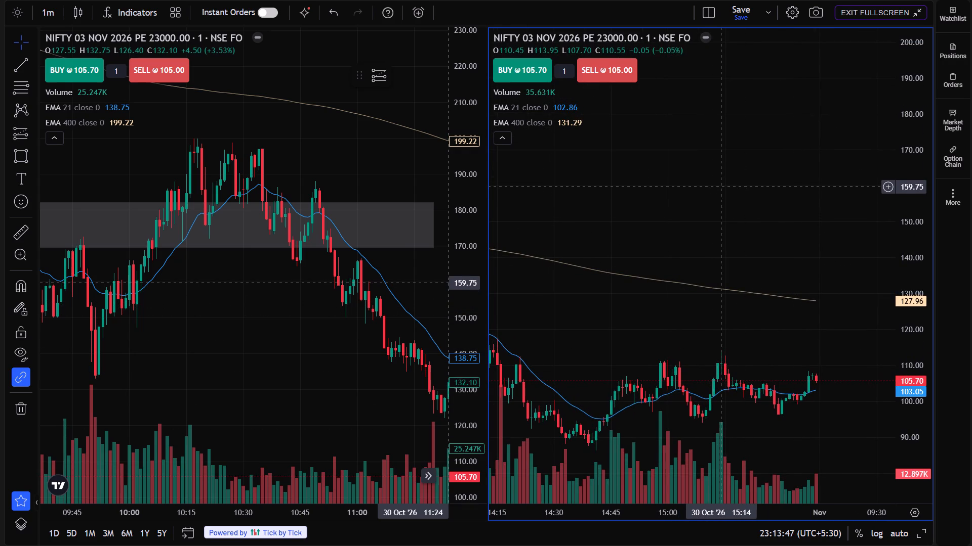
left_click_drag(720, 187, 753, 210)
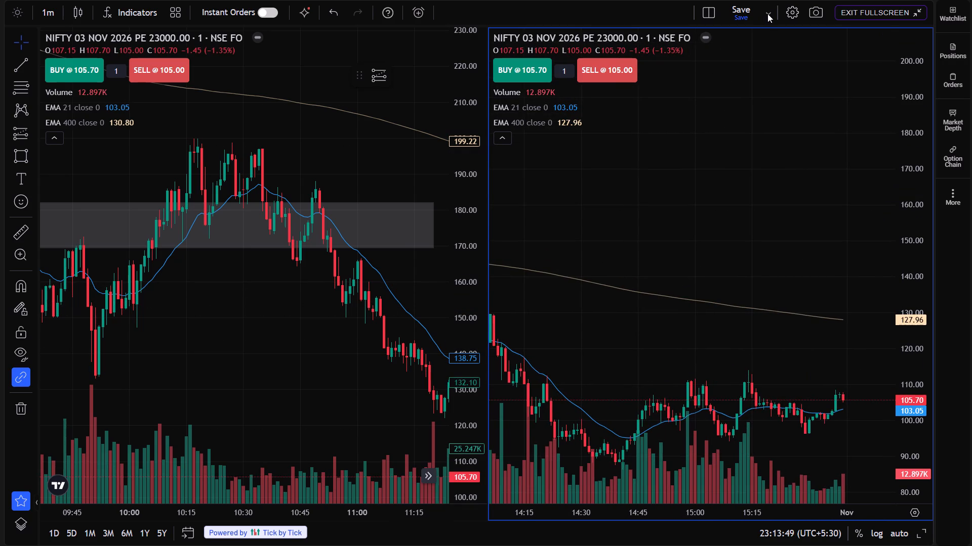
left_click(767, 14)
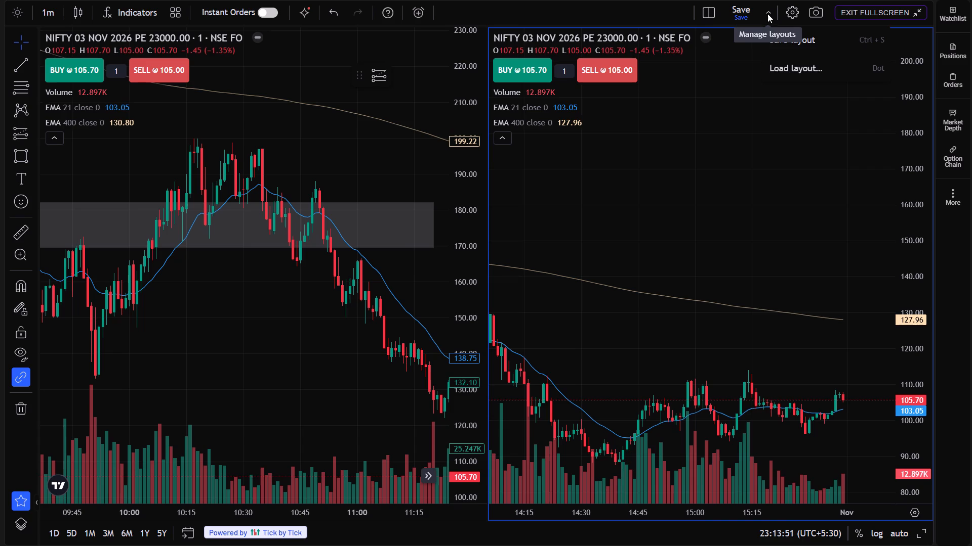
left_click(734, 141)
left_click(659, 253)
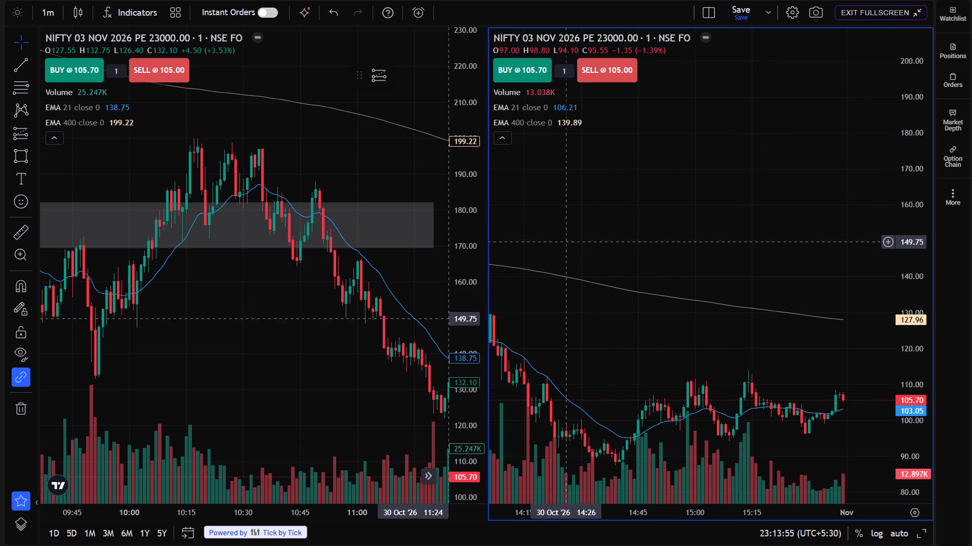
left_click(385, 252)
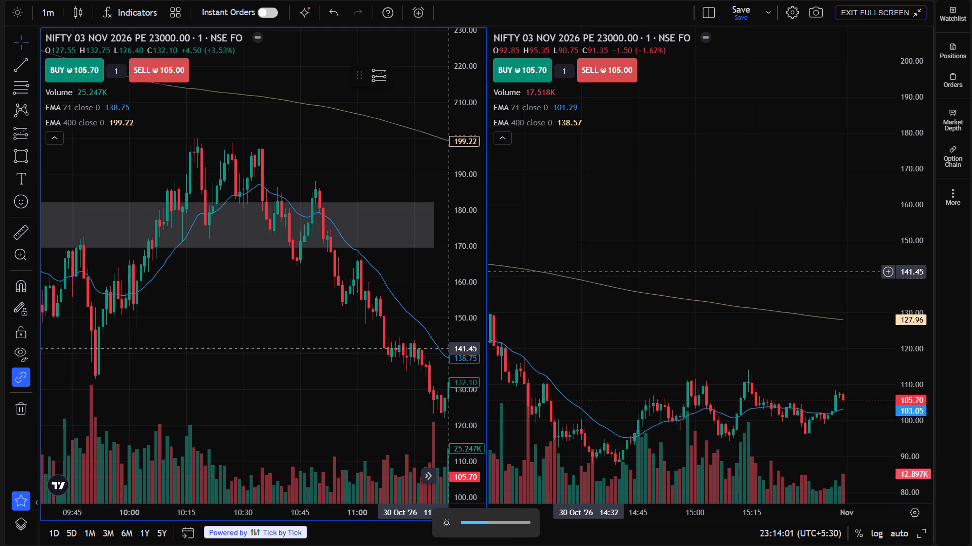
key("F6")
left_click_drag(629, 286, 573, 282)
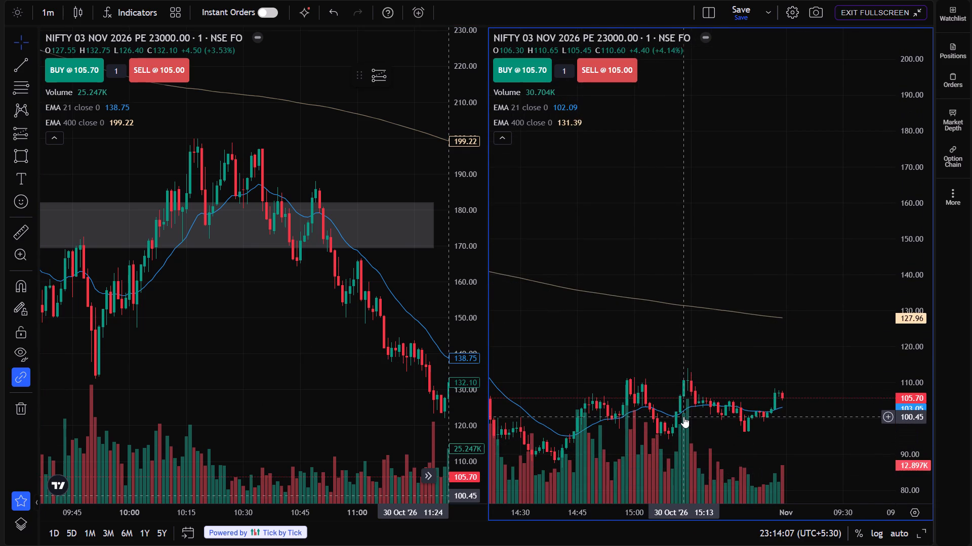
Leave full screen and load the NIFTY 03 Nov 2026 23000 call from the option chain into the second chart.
key("Escape")
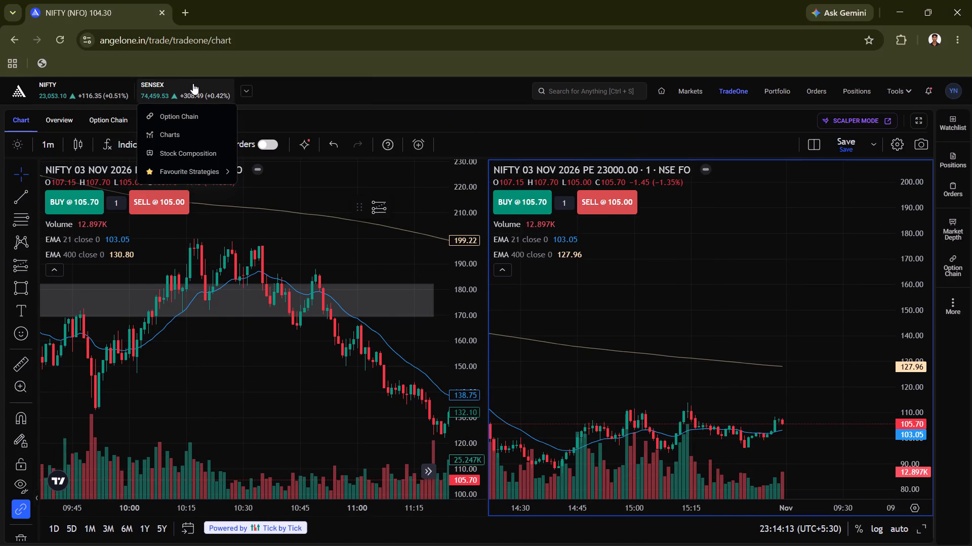
left_click(201, 117)
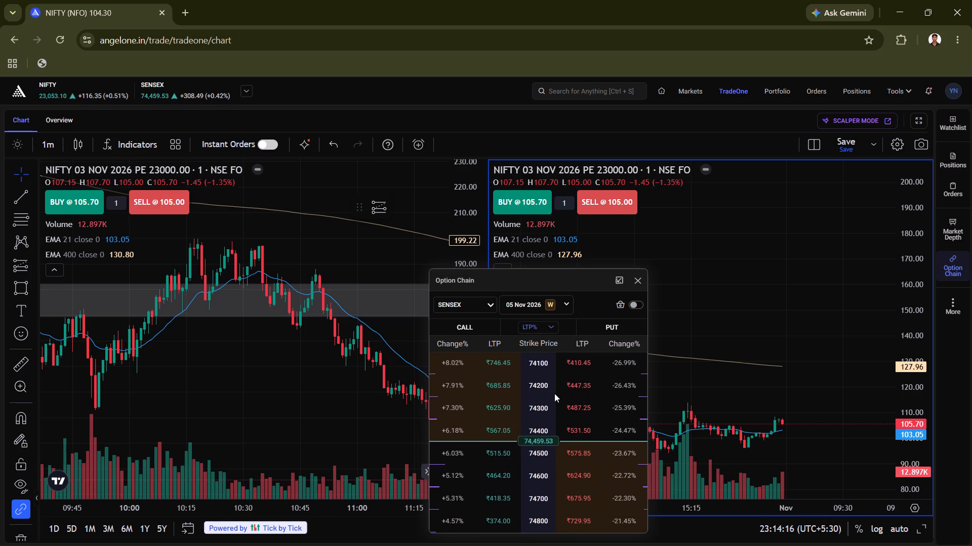
scroll(554, 393, "up", 1)
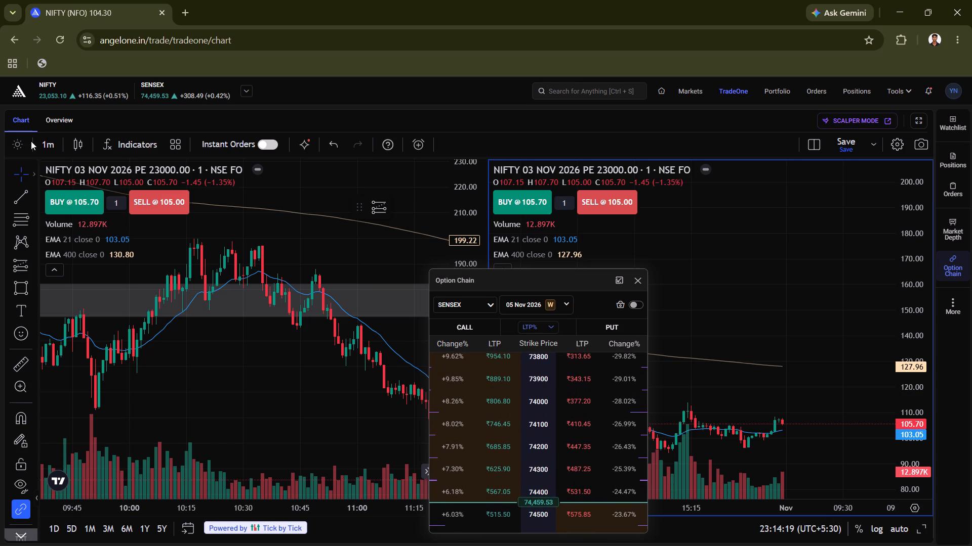
left_click(88, 110)
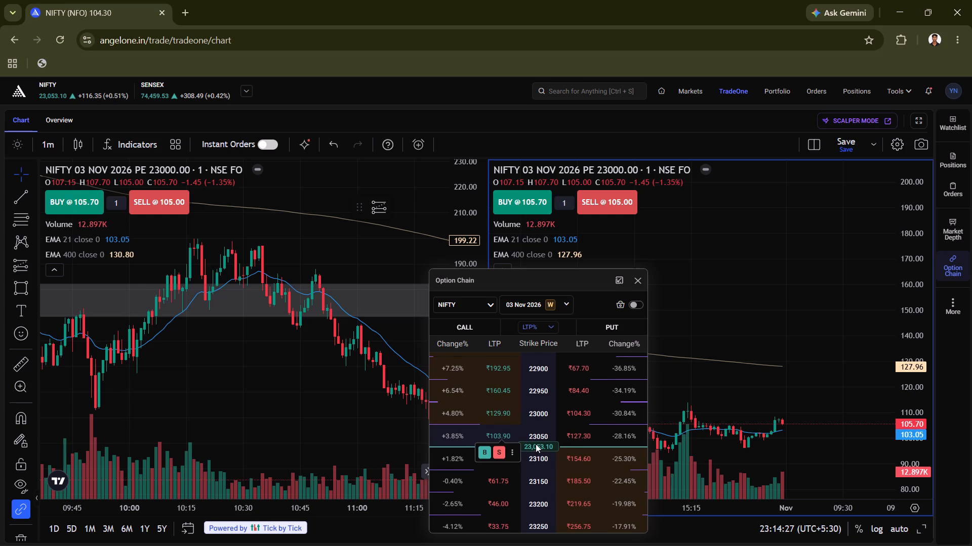
scroll(536, 444, "up", 1)
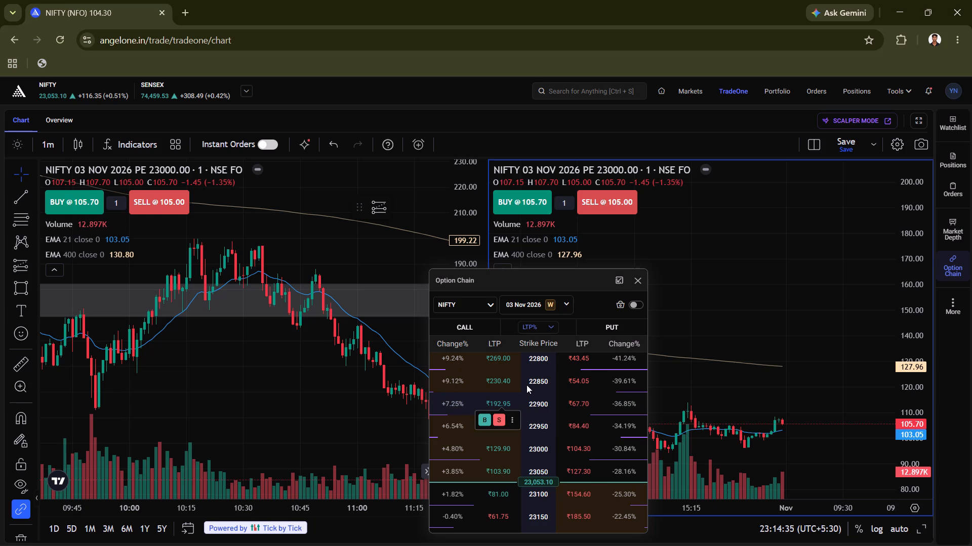
left_click(455, 447)
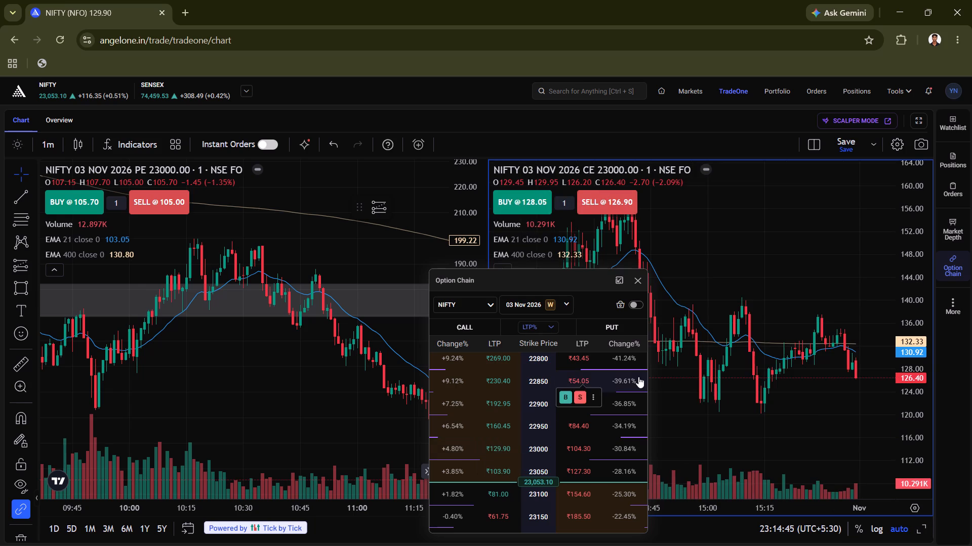
left_click(638, 282)
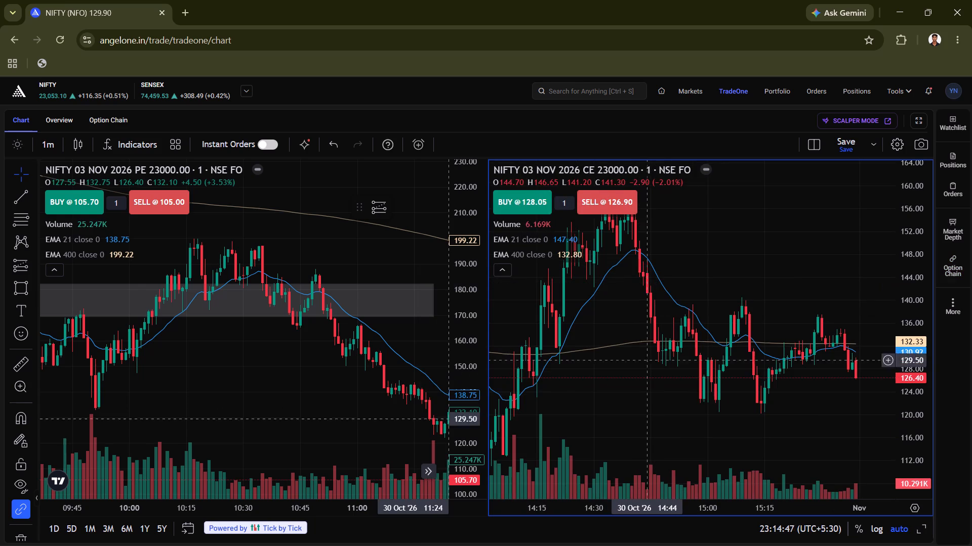
Show the NIFTY 23000 put and call charts side by side in full screen.
left_click_drag(645, 383, 733, 369)
left_click_drag(578, 351, 696, 358)
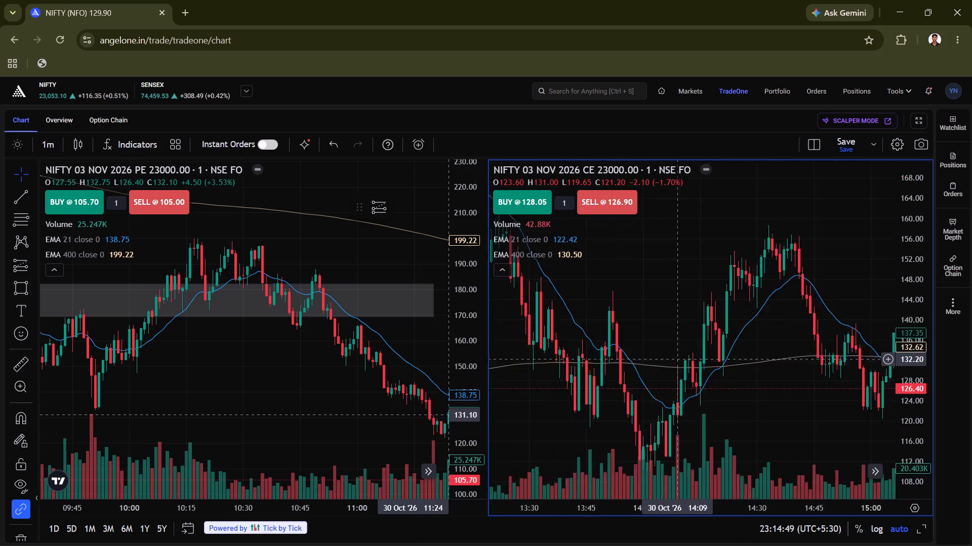
left_click_drag(696, 358, 767, 354)
left_click_drag(740, 325, 843, 334)
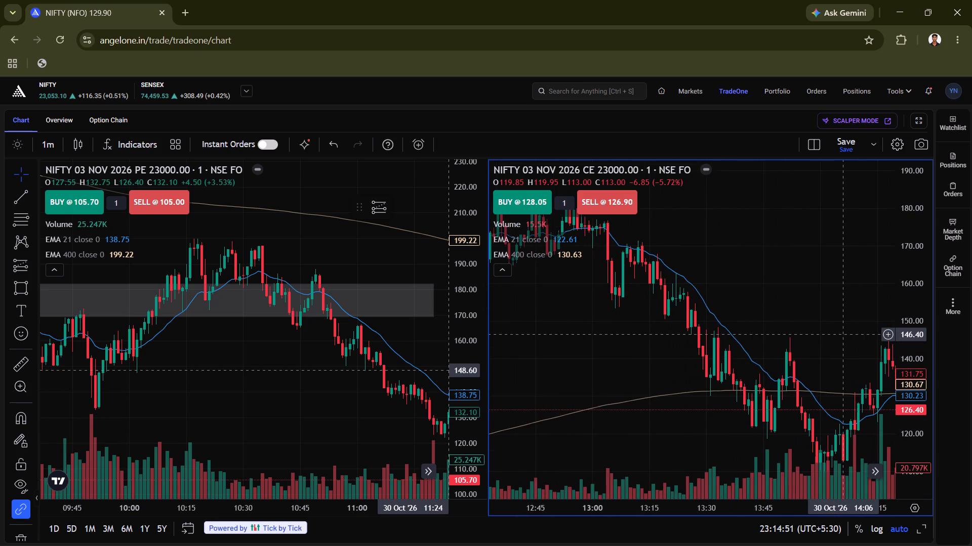
left_click(920, 119)
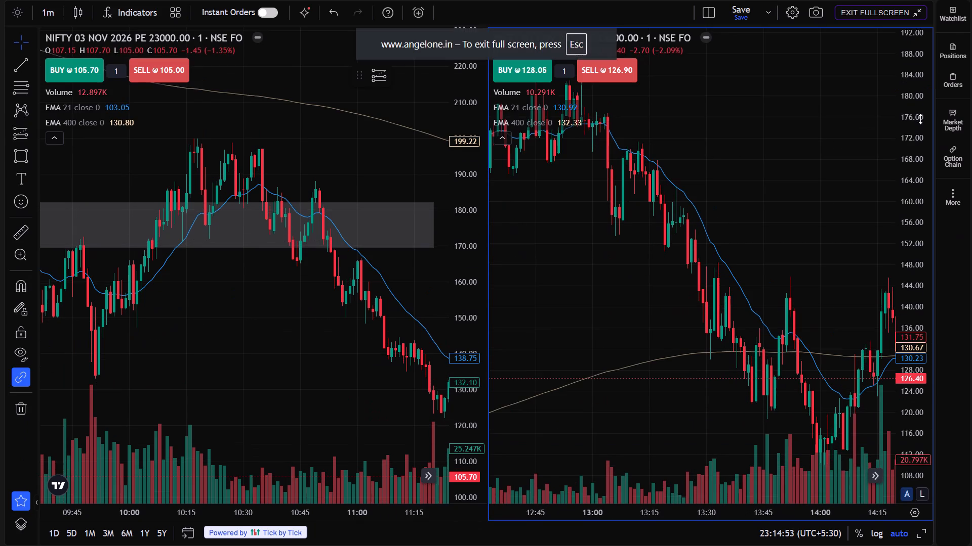
Examine the NIFTY 23000 call's 1-minute candles from early afternoon on 30 October back to about 10:00.
left_click_drag(778, 239, 884, 244)
left_click_drag(699, 258, 777, 271)
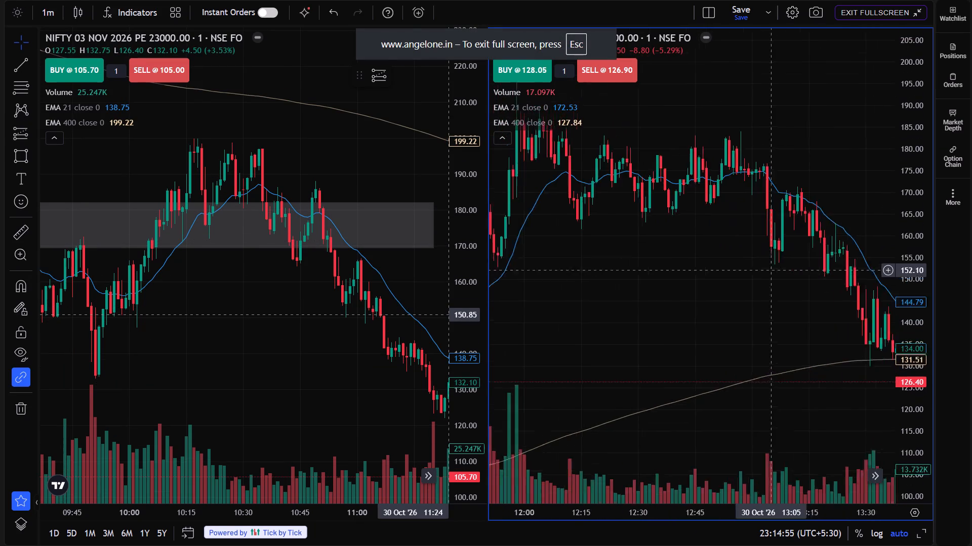
left_click_drag(777, 271, 835, 274)
left_click_drag(663, 274, 758, 281)
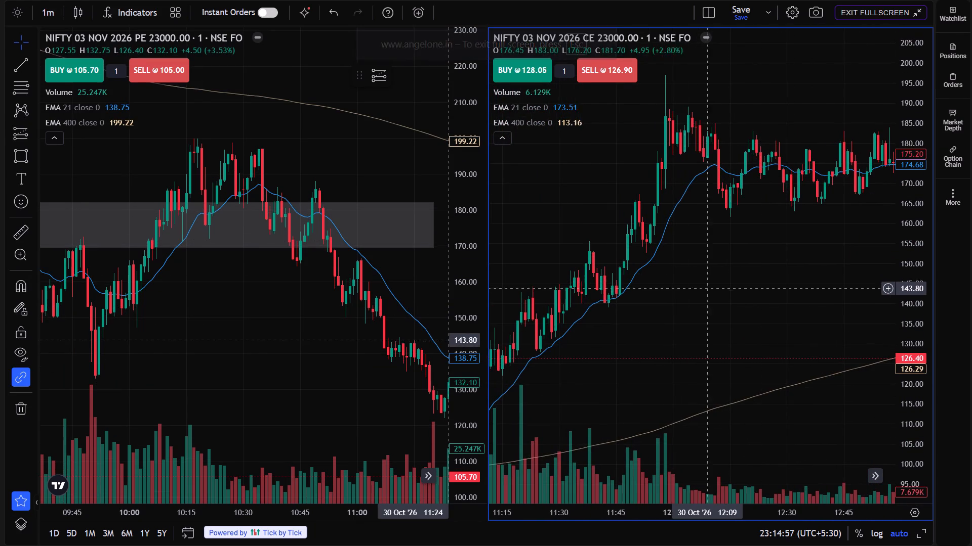
left_click_drag(655, 299, 770, 295)
left_click_drag(642, 298, 684, 259)
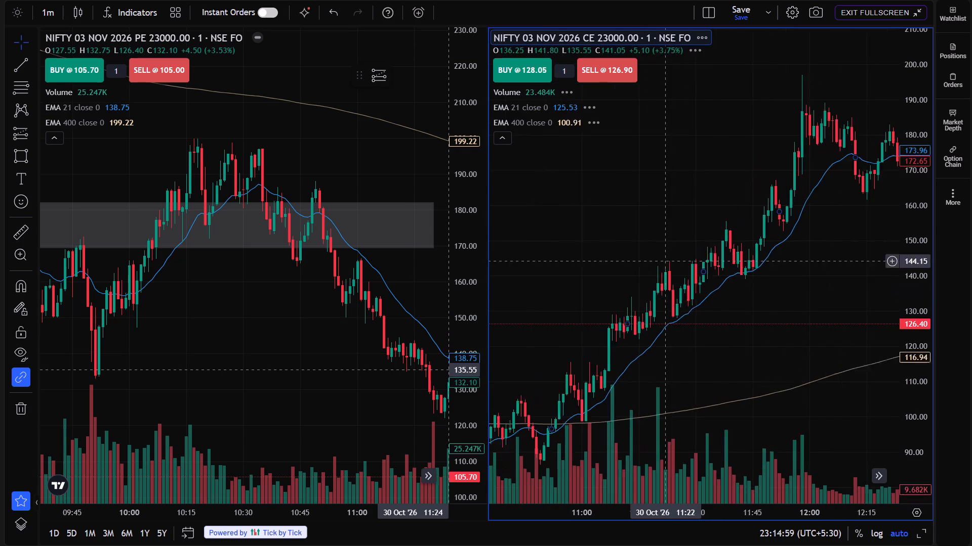
left_click_drag(684, 259, 723, 223)
left_click_drag(630, 310, 693, 254)
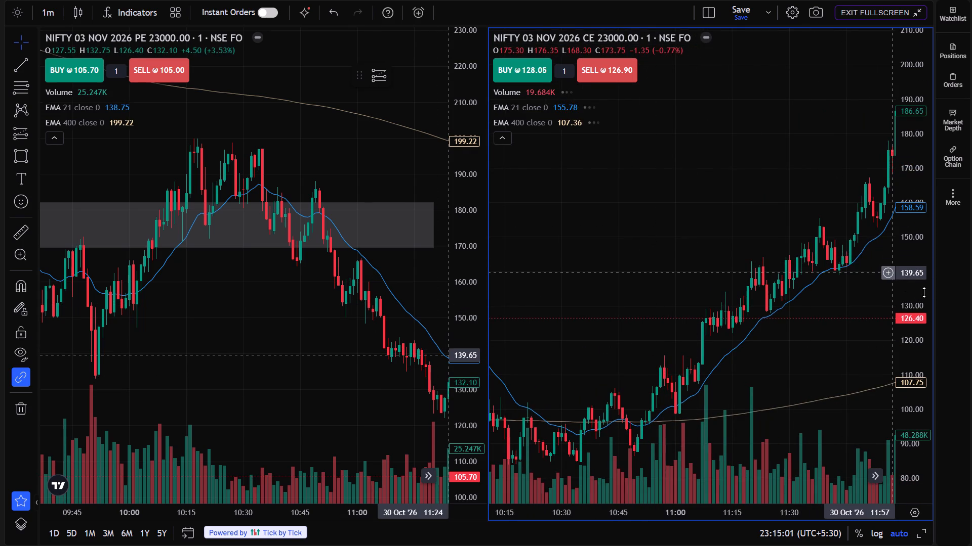
left_click_drag(924, 292, 913, 330)
left_click_drag(784, 359, 830, 302)
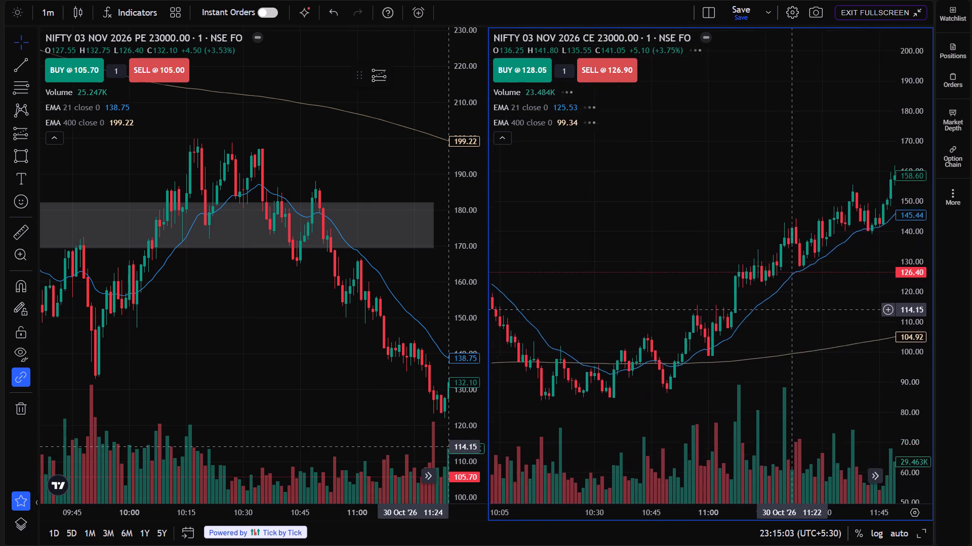
left_click_drag(830, 302, 841, 290)
left_click_drag(742, 381, 783, 367)
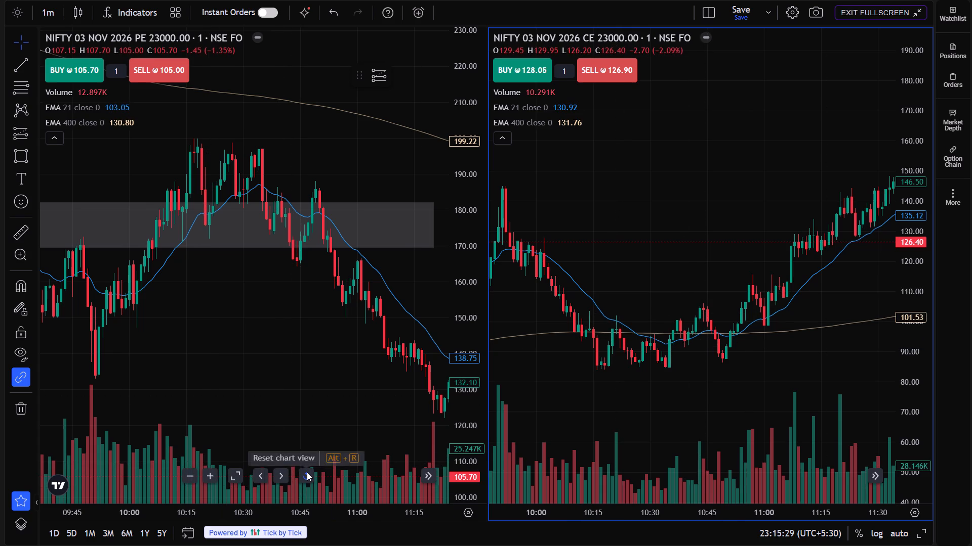
Reset the put chart's view and examine it back to the marked zone on the morning of 30 October.
left_click(307, 472)
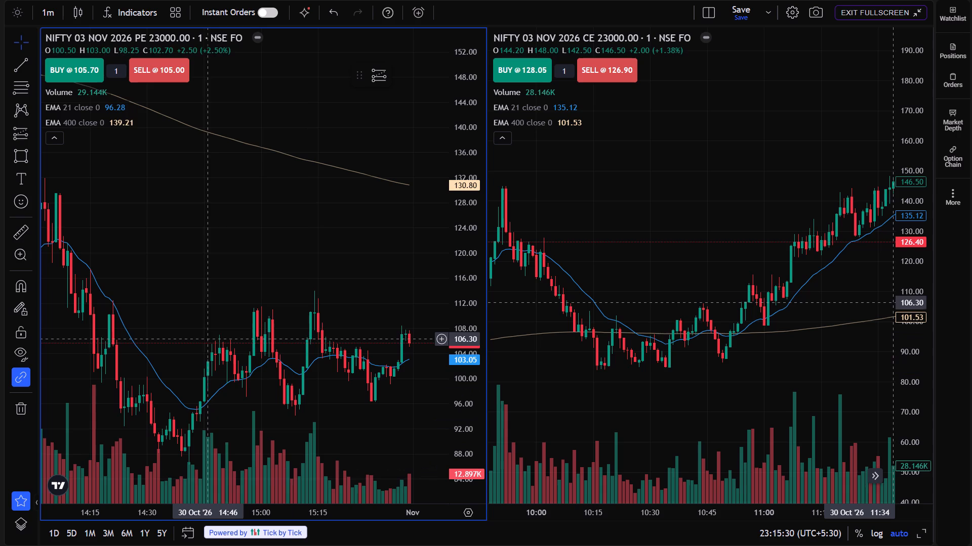
left_click_drag(192, 326, 419, 344)
left_click_drag(289, 350, 569, 270)
left_click_drag(409, 302, 546, 212)
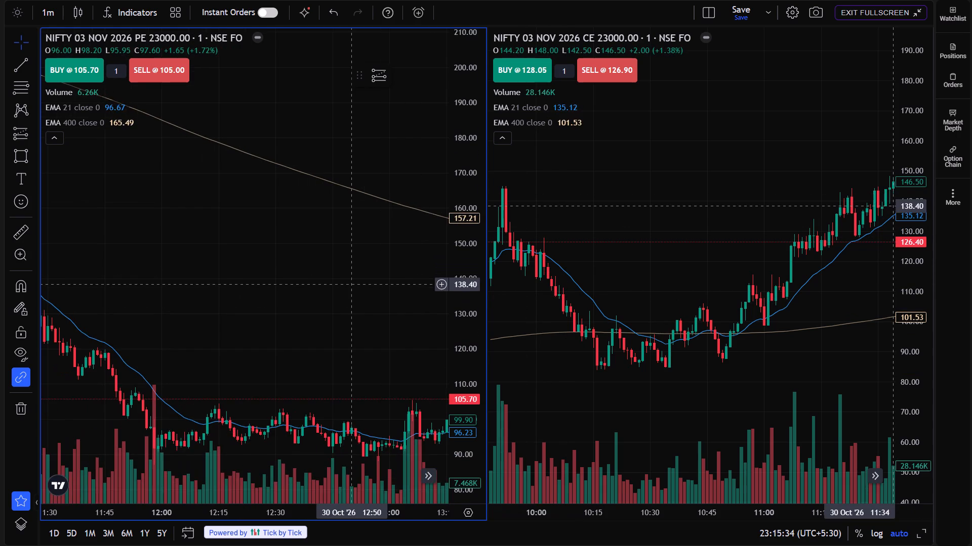
left_click_drag(351, 285, 592, 270)
left_click_drag(394, 282, 567, 286)
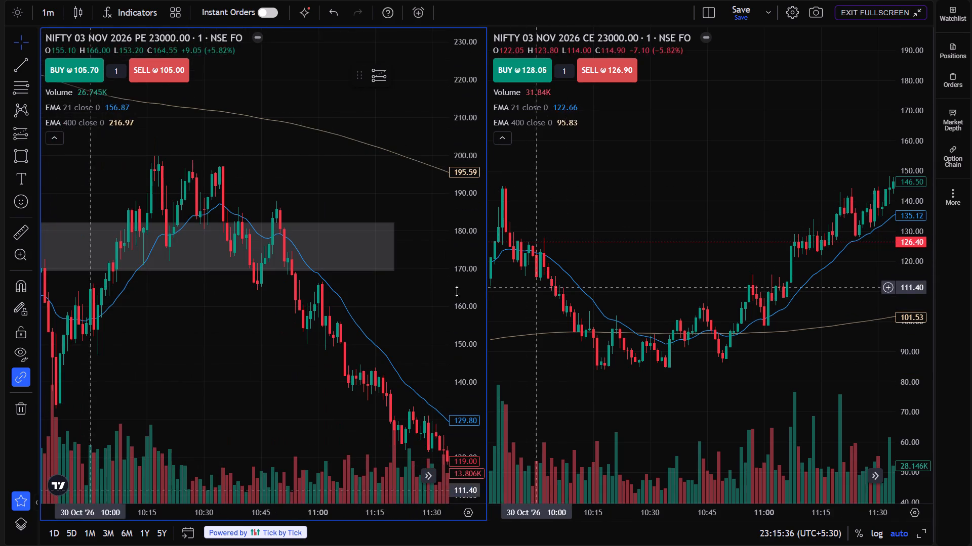
left_click_drag(298, 336, 412, 331)
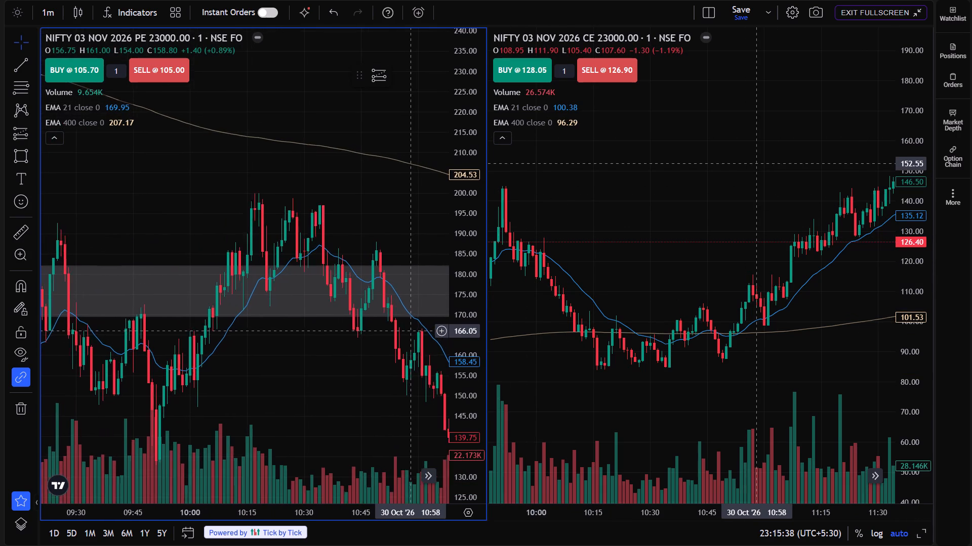
left_click_drag(412, 331, 411, 330)
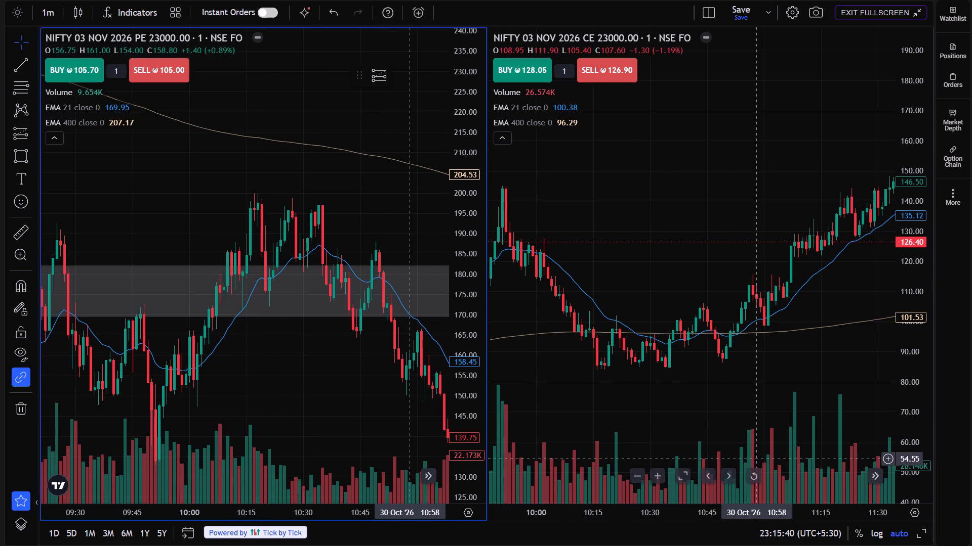
Reset the call chart's view and trace it back to the same 30 October morning period as the put's marked zone.
left_click(747, 473)
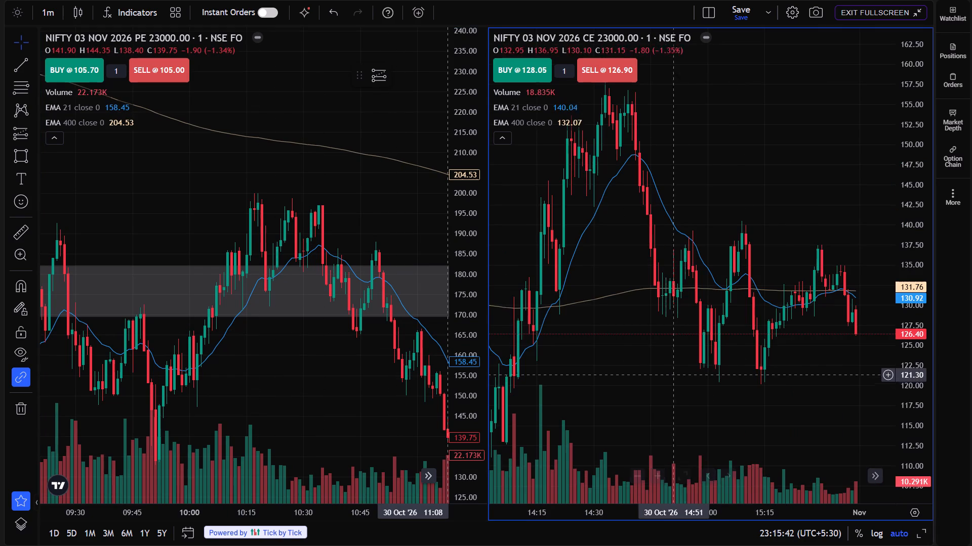
left_click_drag(668, 376, 799, 366)
left_click_drag(679, 383, 867, 359)
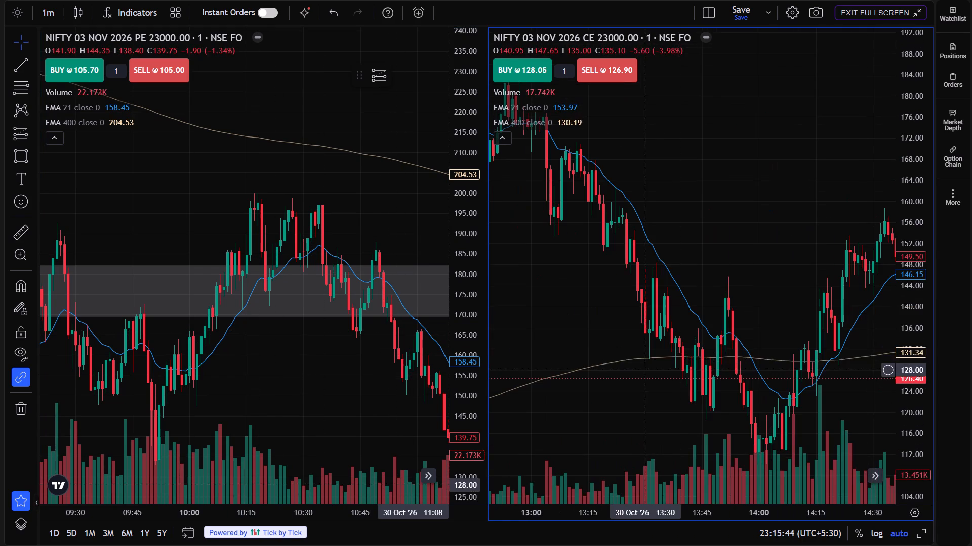
left_click_drag(640, 373, 899, 359)
left_click_drag(659, 335, 923, 332)
left_click_drag(782, 347, 971, 327)
left_click_drag(768, 327, 916, 318)
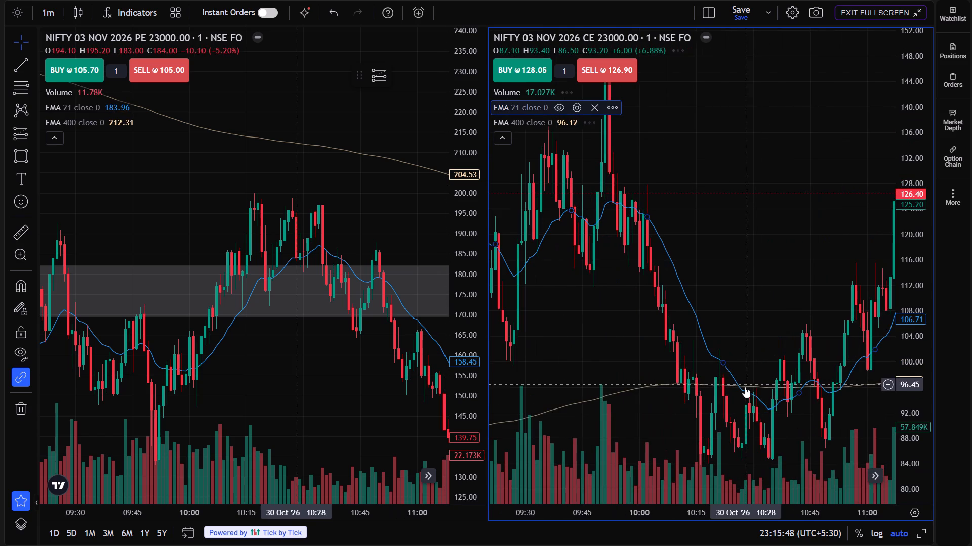
left_click_drag(774, 327, 694, 324)
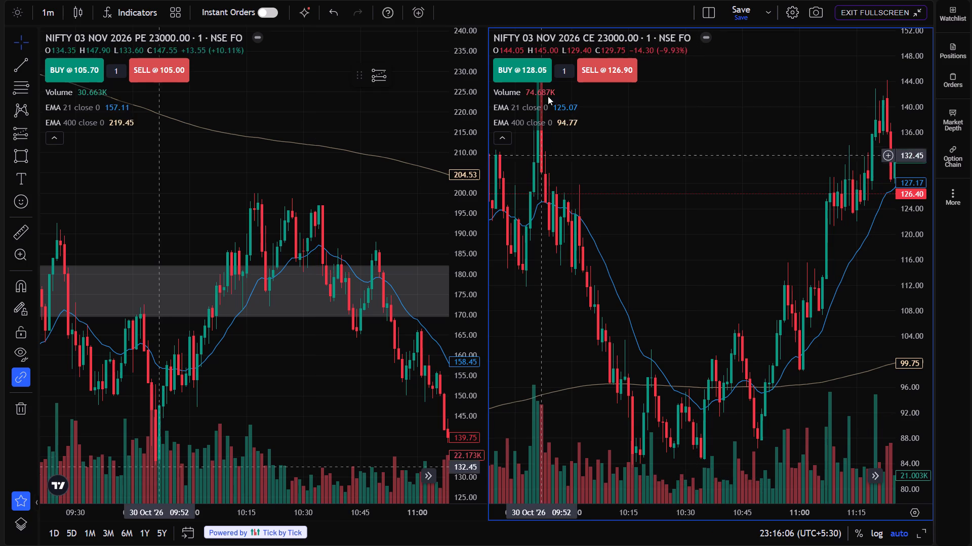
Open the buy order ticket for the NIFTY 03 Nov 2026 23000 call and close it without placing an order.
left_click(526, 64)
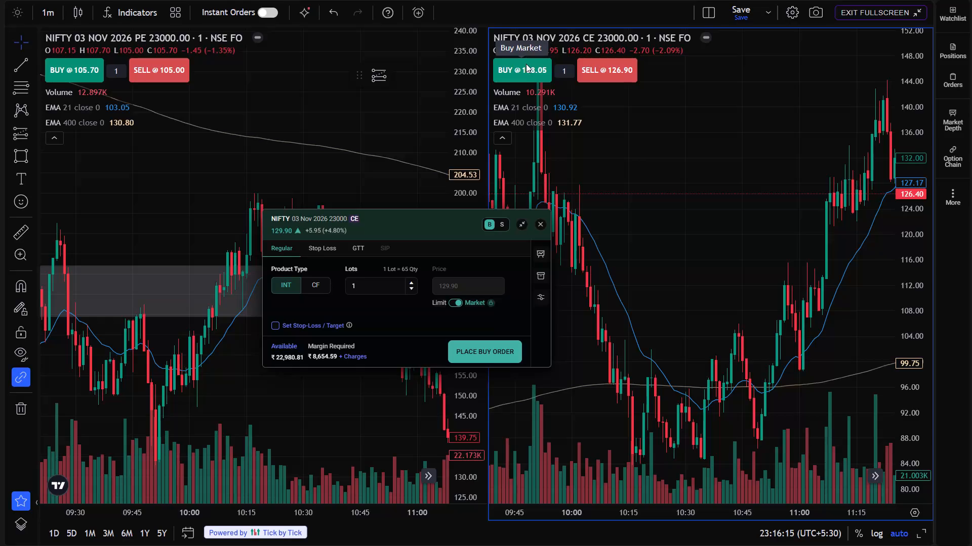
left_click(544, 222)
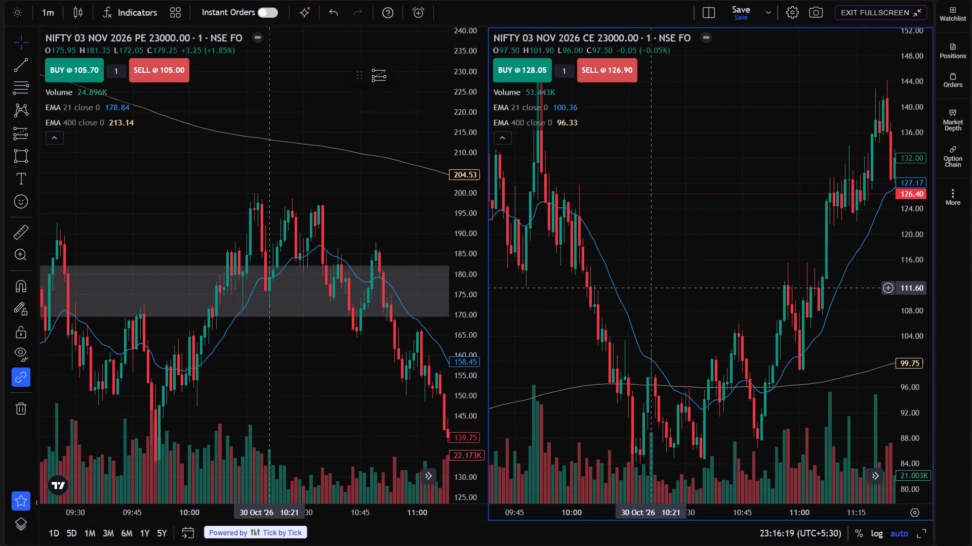
Compare the call with the put at matching times between about 10:19 and 10:35 on 30 October.
left_click_drag(686, 302, 669, 299)
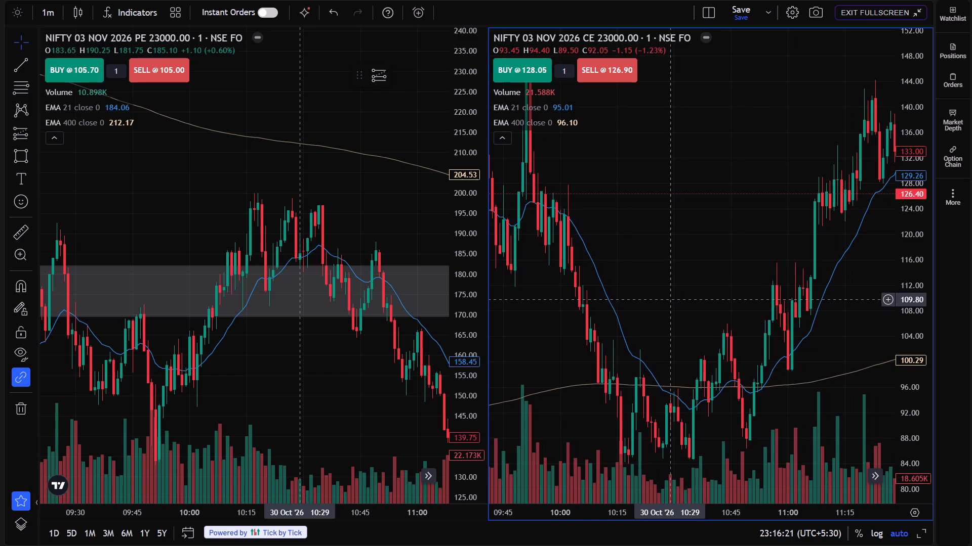
left_click_drag(669, 299, 681, 299)
left_click_drag(655, 299, 663, 300)
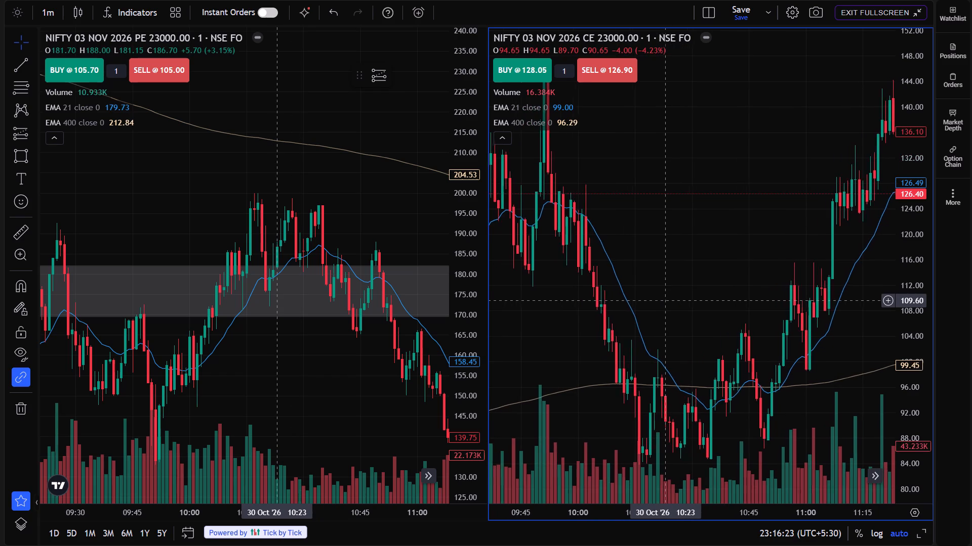
left_click_drag(663, 300, 661, 300)
left_click_drag(662, 296, 665, 296)
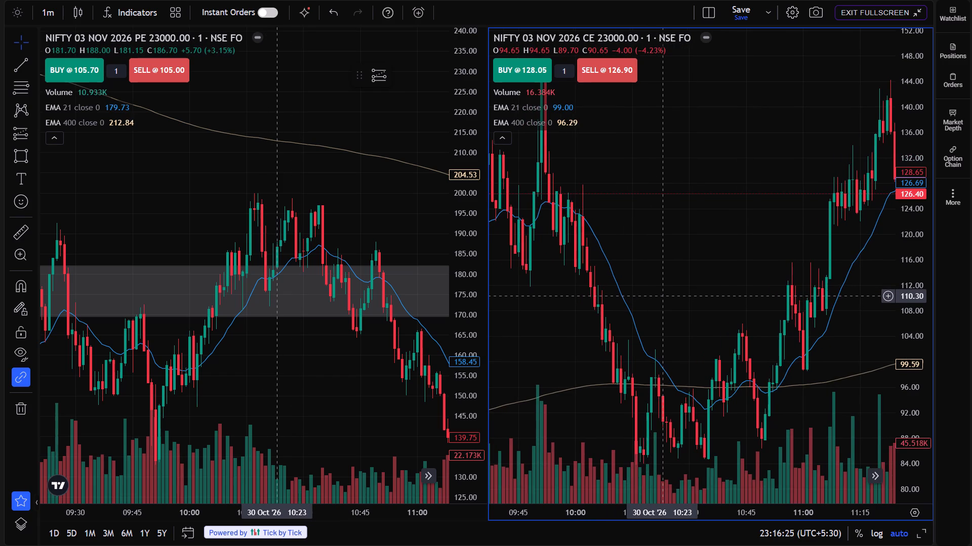
left_click_drag(665, 296, 672, 297)
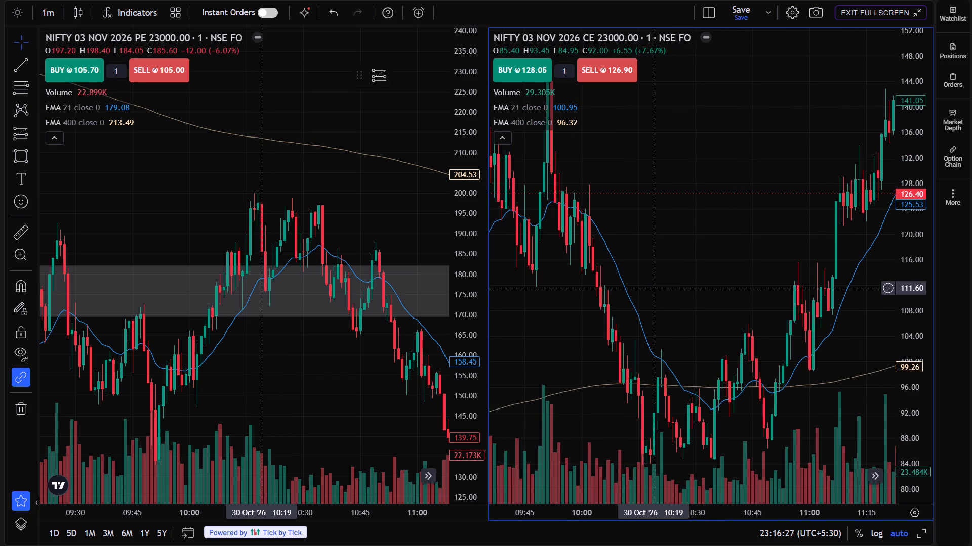
left_click_drag(653, 288, 659, 287)
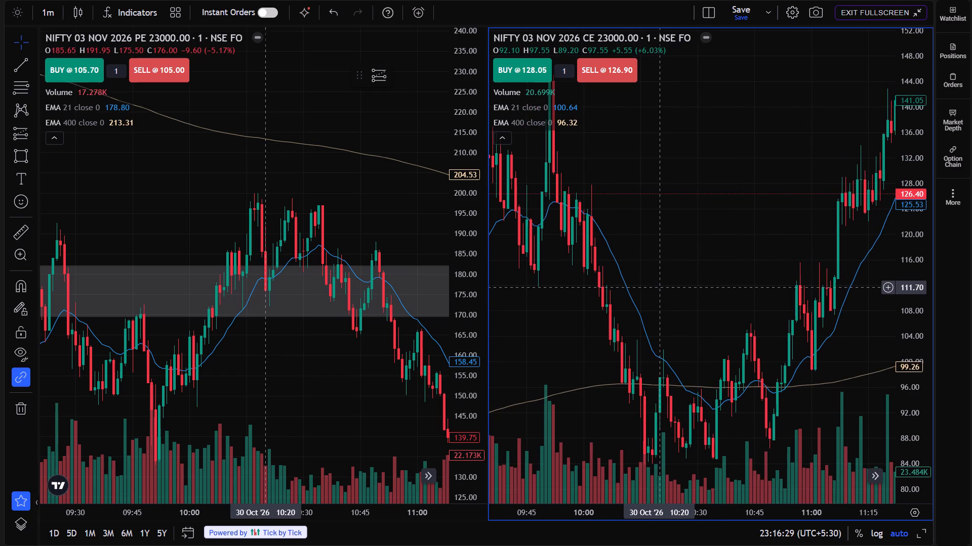
left_click_drag(659, 287, 667, 286)
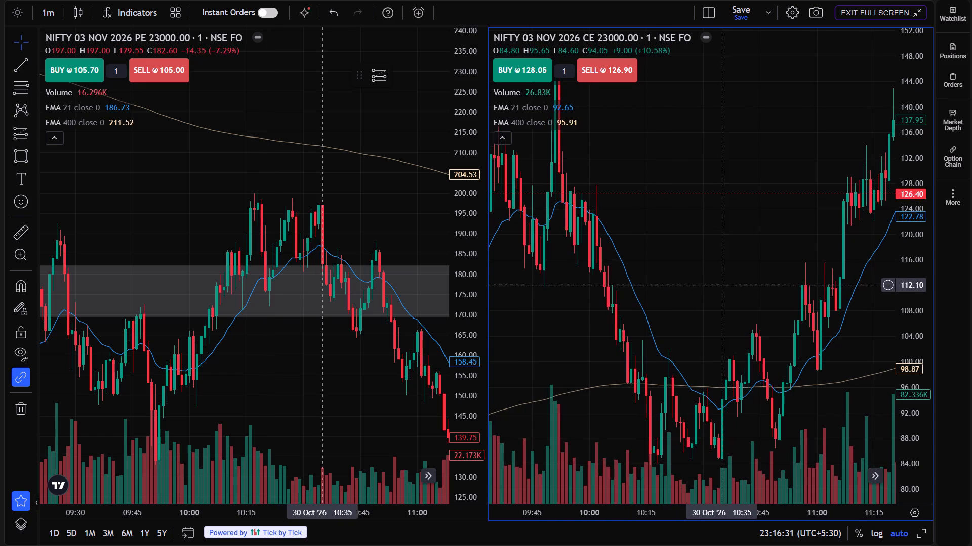
Slightly compress both price scales and compare the call's morning decline and lows with the put's move through the marked zone.
left_click_drag(903, 291, 903, 302)
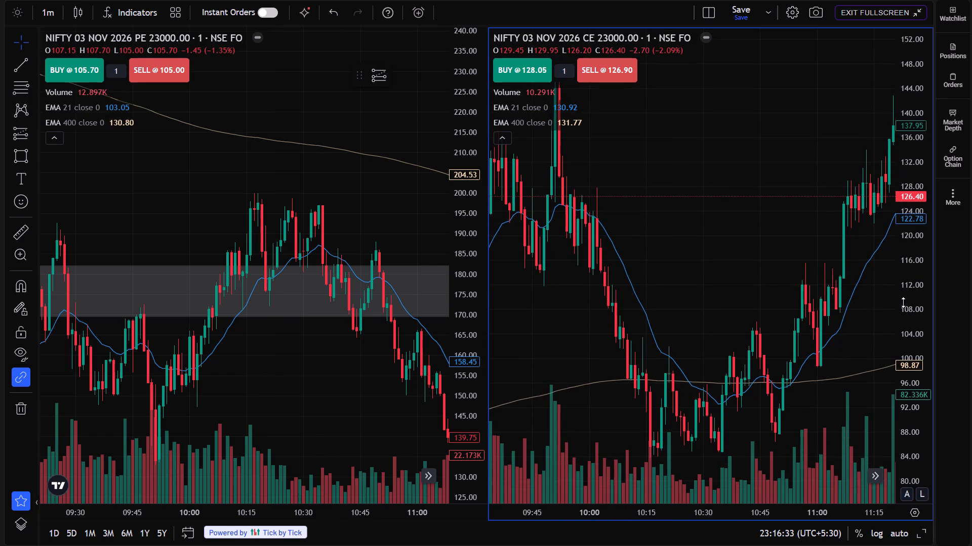
left_click_drag(472, 256, 473, 265)
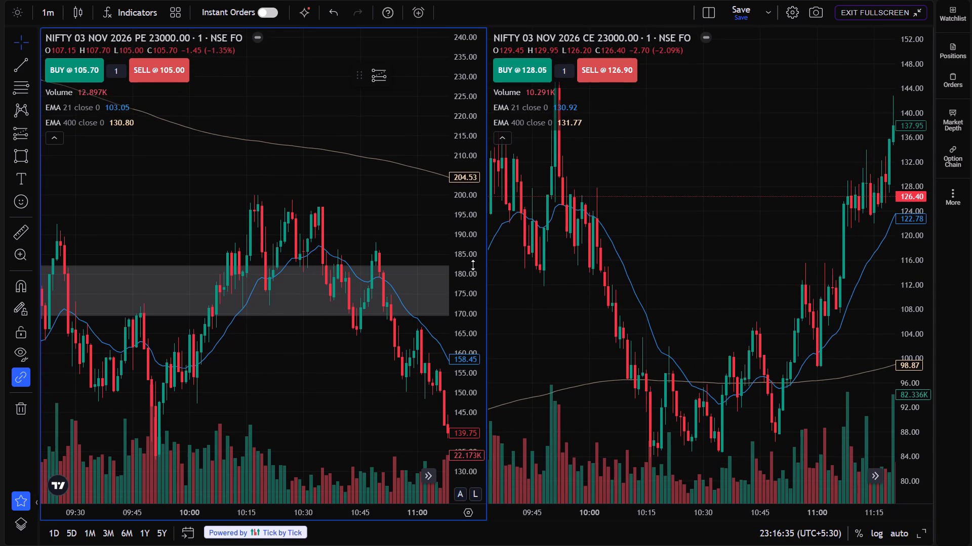
left_click_drag(632, 257, 636, 240)
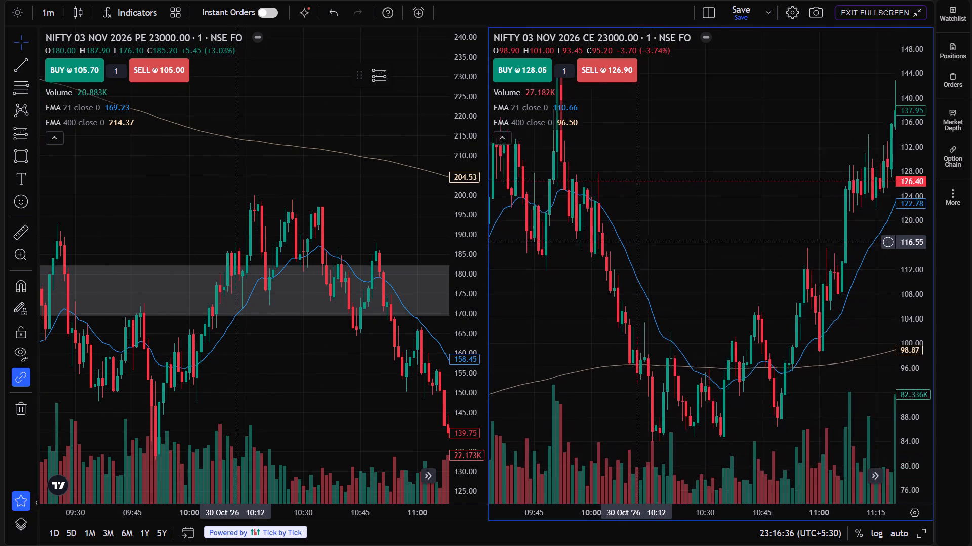
left_click_drag(636, 240, 611, 176)
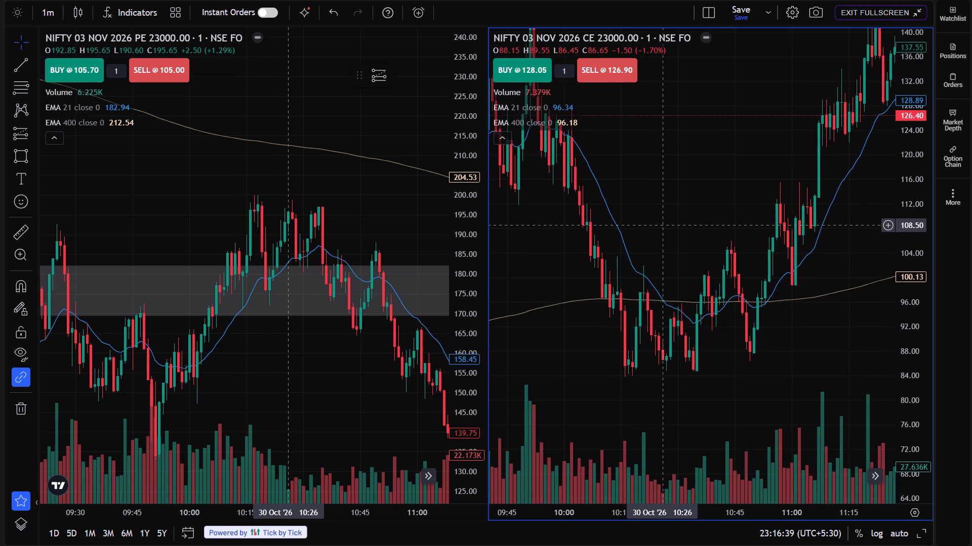
left_click_drag(664, 226, 700, 218)
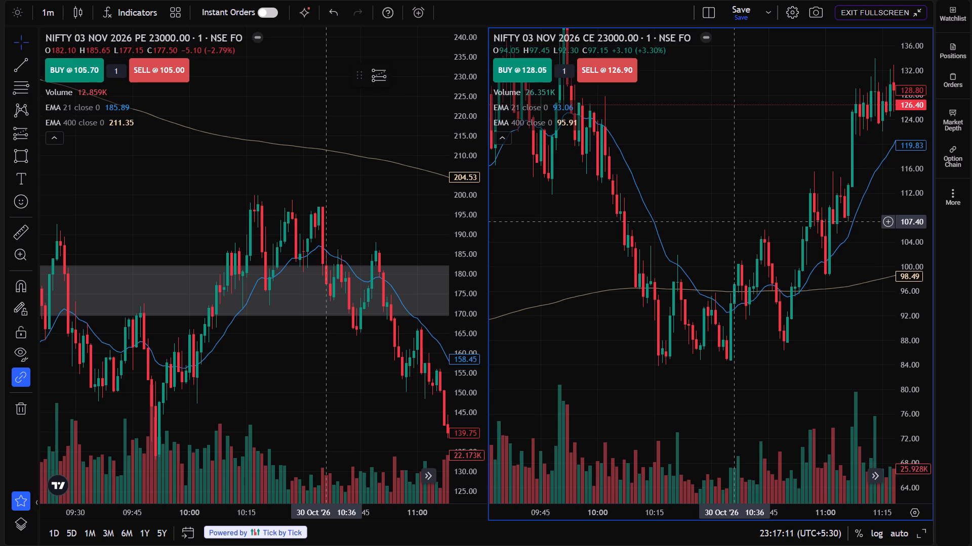
left_click_drag(734, 221, 760, 288)
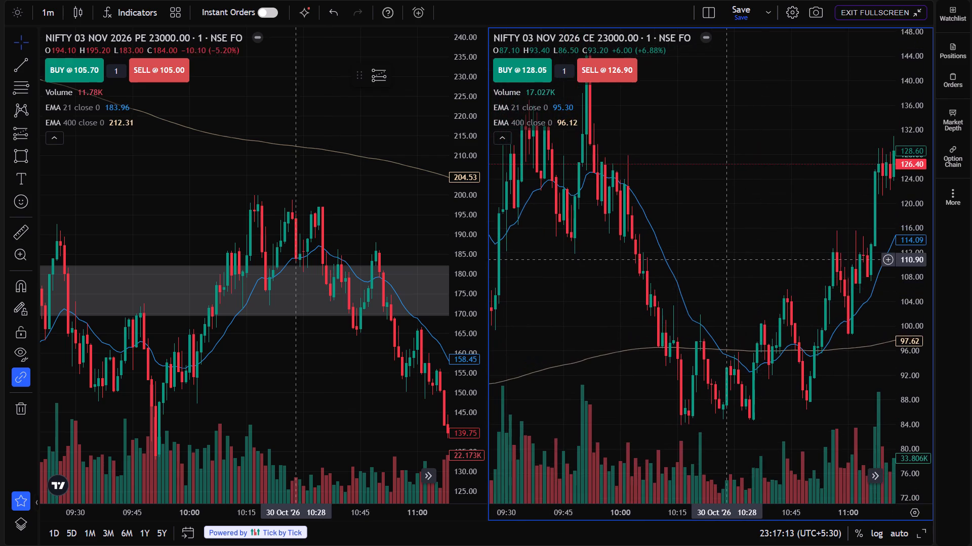
left_click_drag(723, 247, 755, 267)
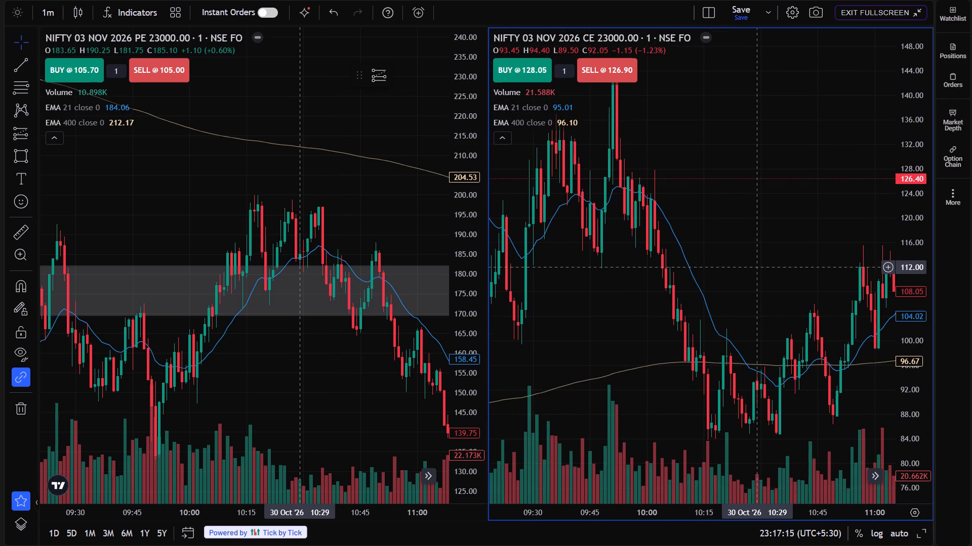
left_click_drag(728, 244, 742, 259)
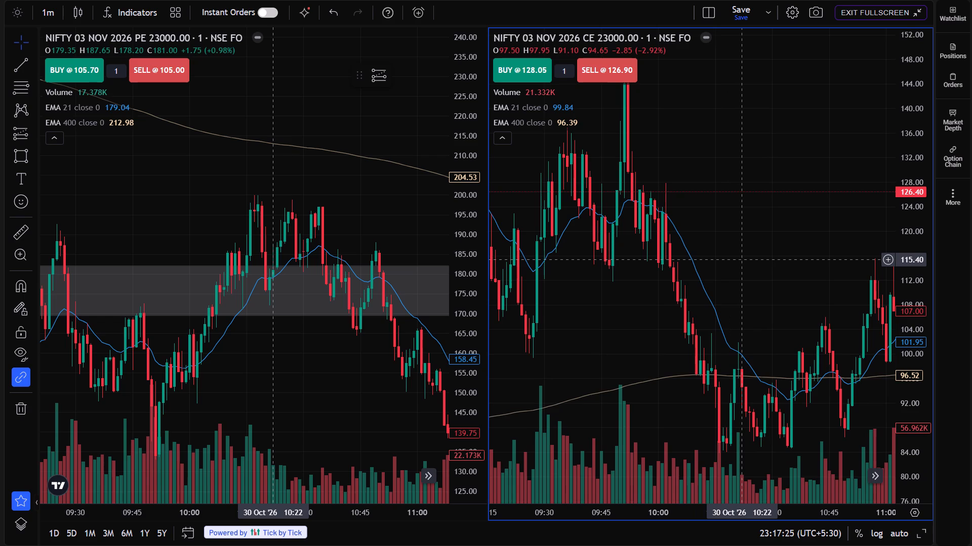
left_click_drag(645, 305, 724, 289)
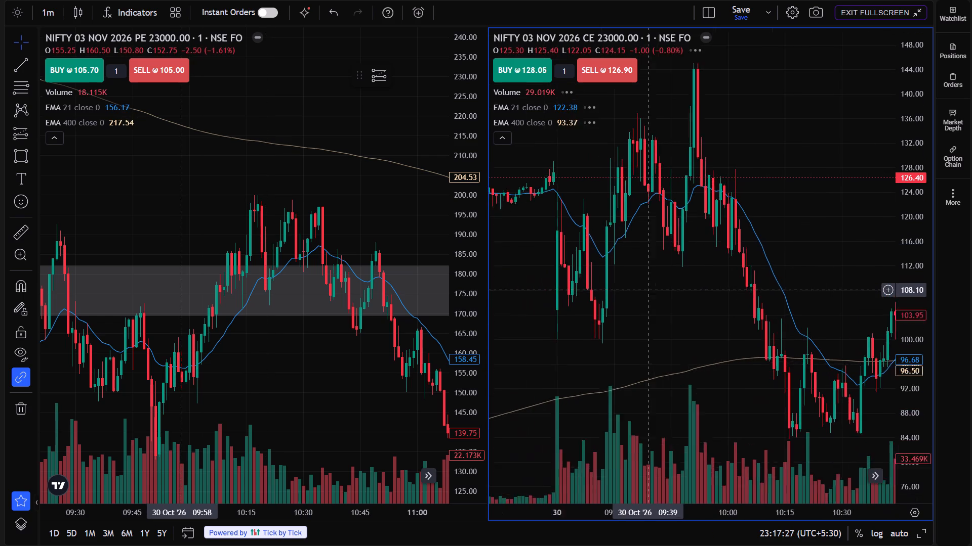
Compare the call's 30 October morning swings and its lows around 10:19 with the put's move through its marked zone.
left_click_drag(724, 289, 743, 285)
left_click_drag(662, 309, 675, 310)
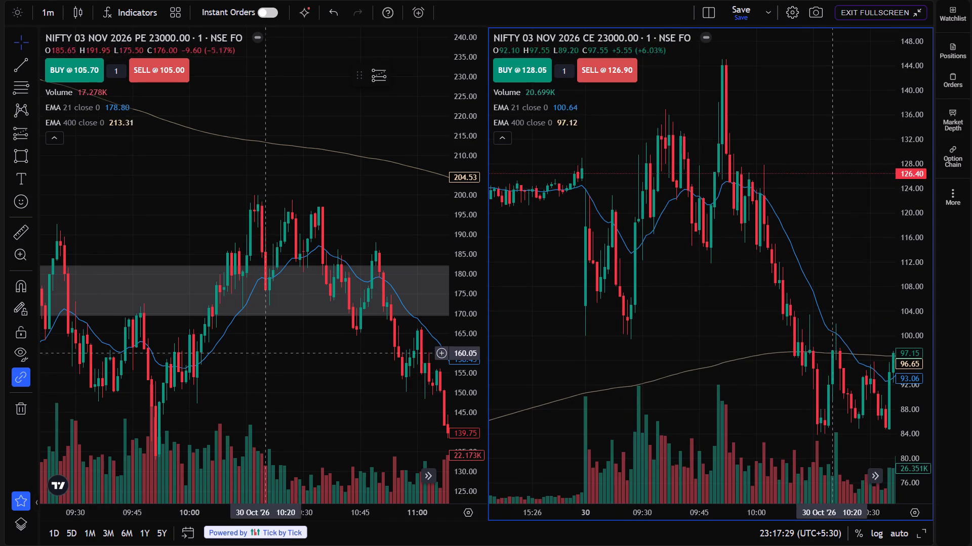
left_click_drag(277, 351, 418, 336)
left_click_drag(313, 344, 299, 329)
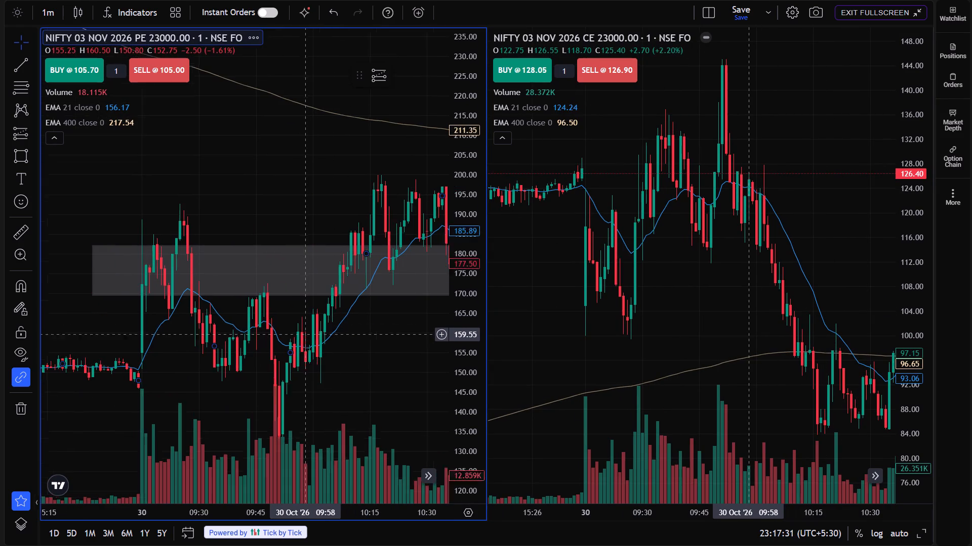
left_click_drag(299, 329, 250, 302)
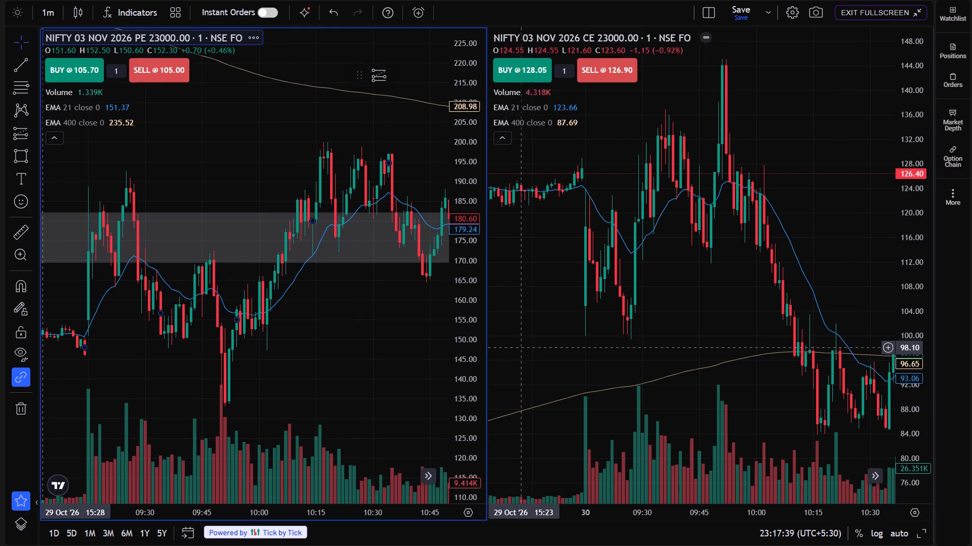
left_click_drag(611, 348, 592, 397)
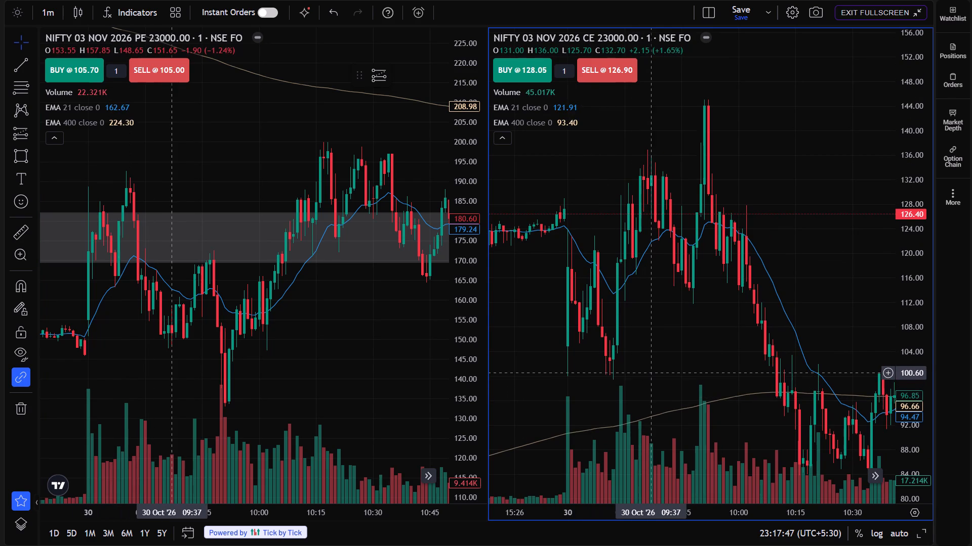
left_click_drag(670, 376, 619, 321)
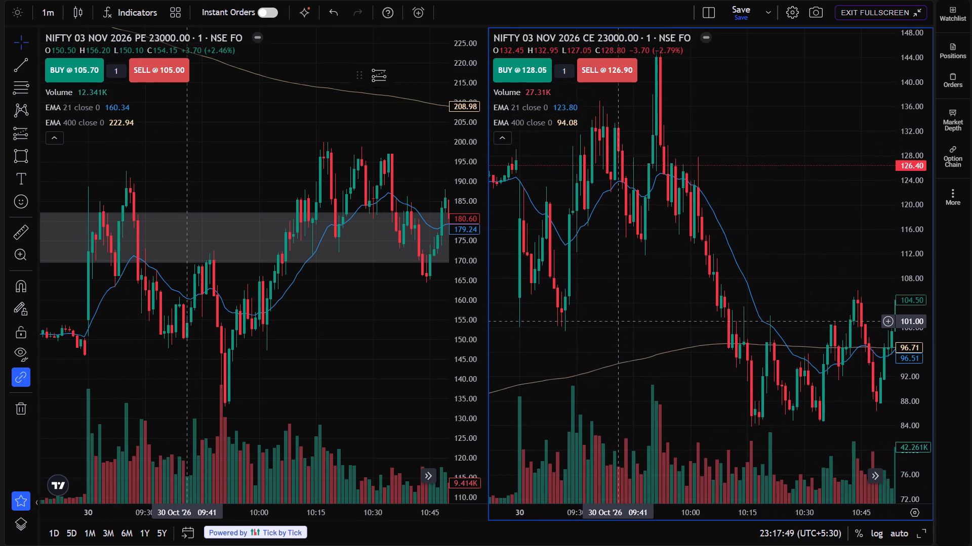
left_click_drag(679, 372, 647, 354)
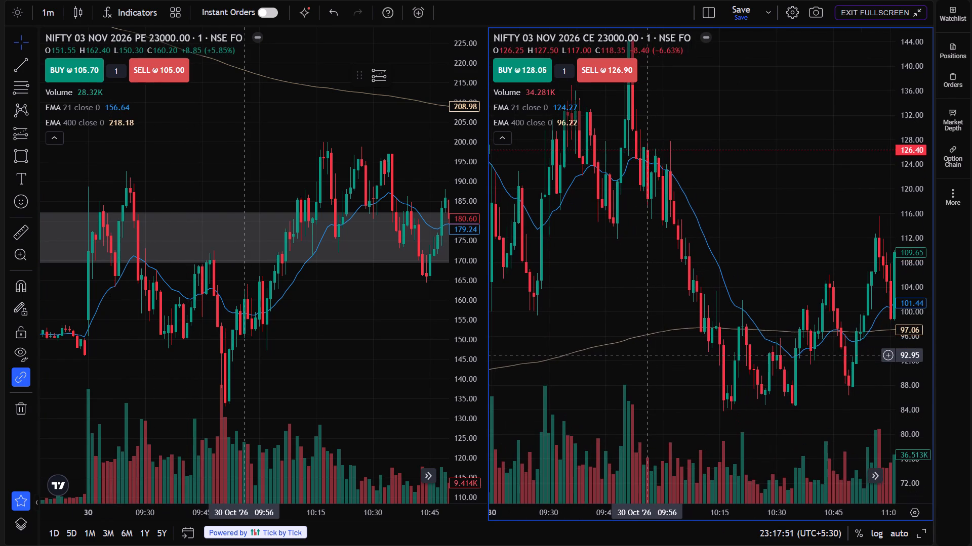
left_click_drag(688, 400, 667, 392)
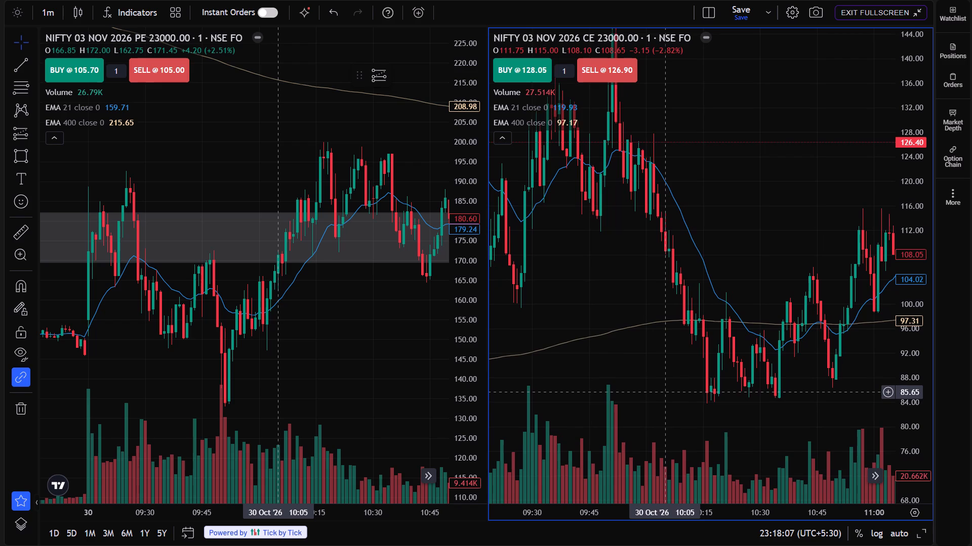
Measure the call's rebound from about 84.80 at 10:18 to about 97.50 at 10:25, and clear the measurement.
left_click(713, 397, "shift")
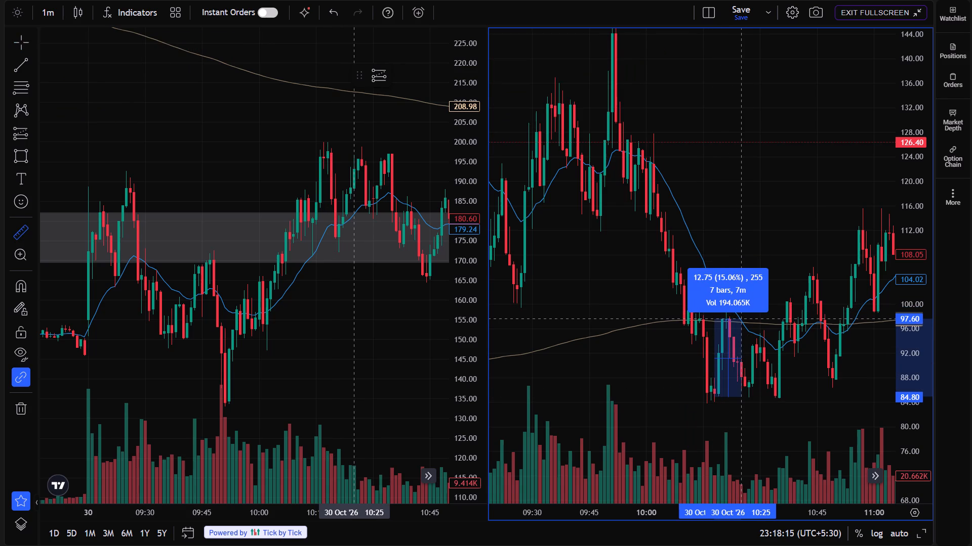
left_click(740, 319)
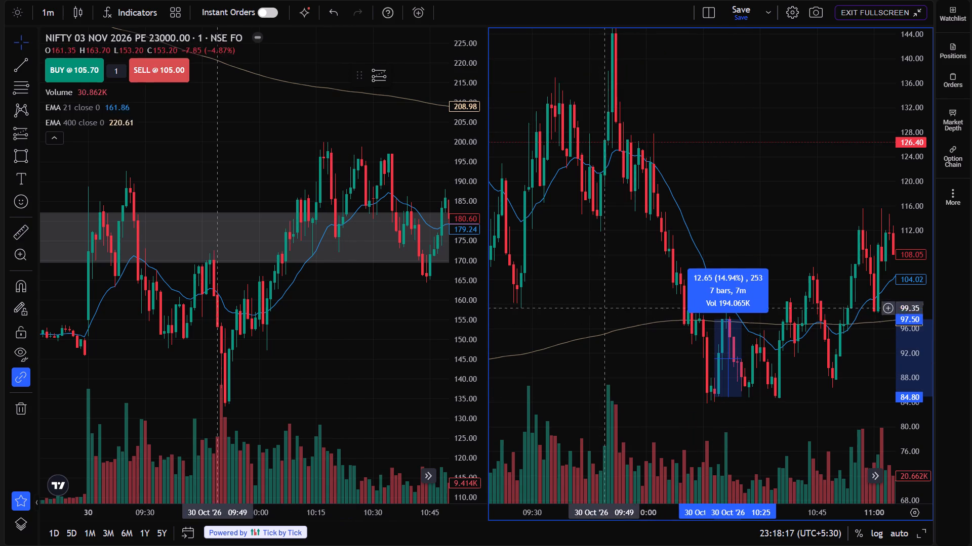
left_click(613, 266)
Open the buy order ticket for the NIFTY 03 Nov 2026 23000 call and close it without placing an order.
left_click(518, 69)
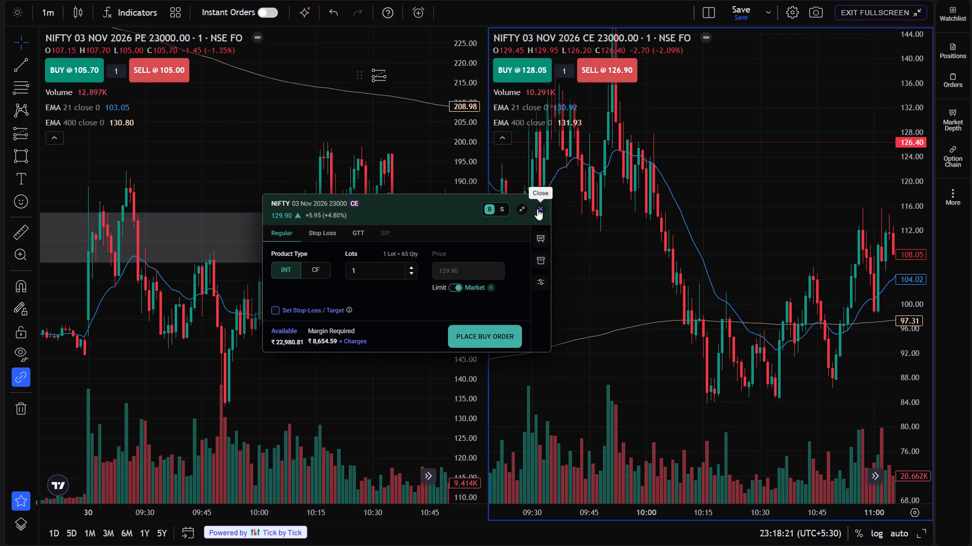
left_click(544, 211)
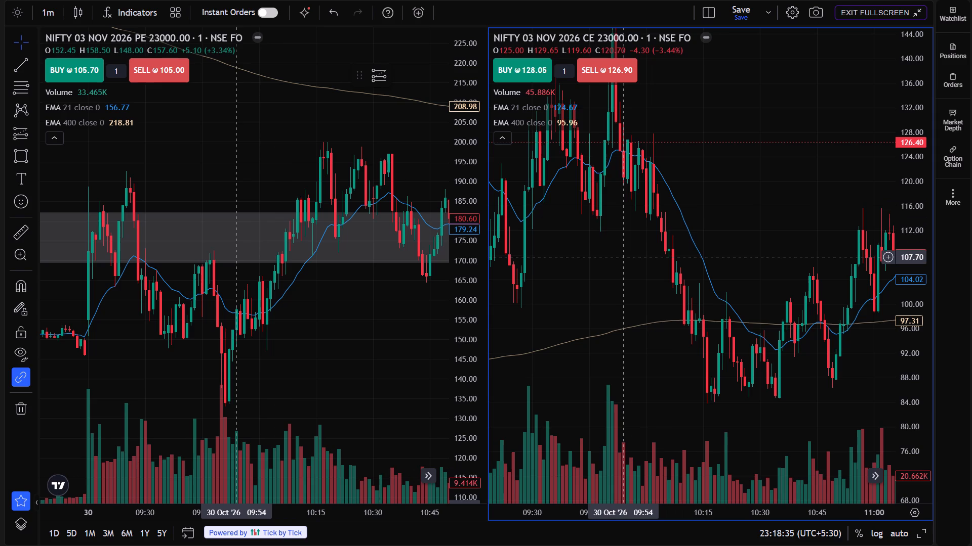
Realign both charts on the 30 October morning session and compare the call's opening swings with the put's.
left_click_drag(399, 348, 405, 335)
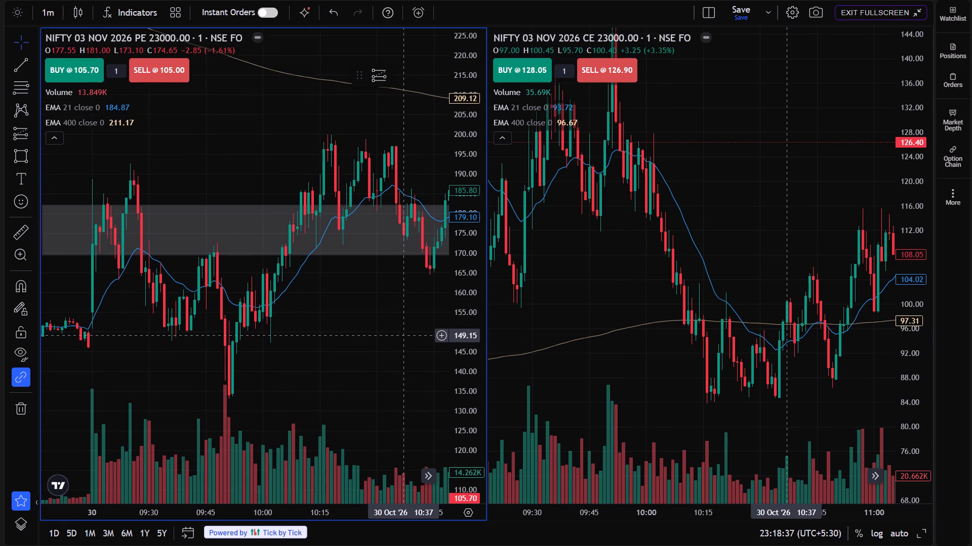
left_click_drag(556, 316, 626, 331)
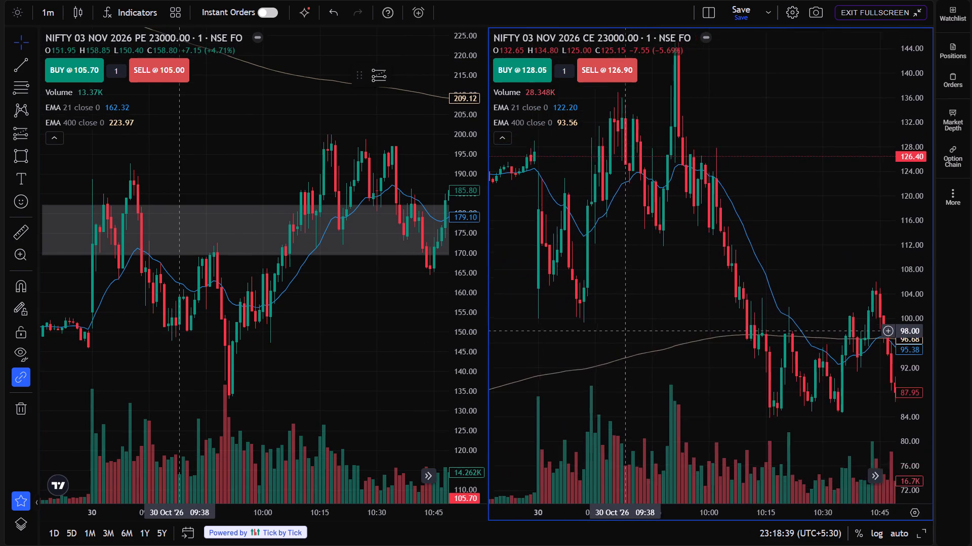
left_click_drag(626, 331, 622, 358)
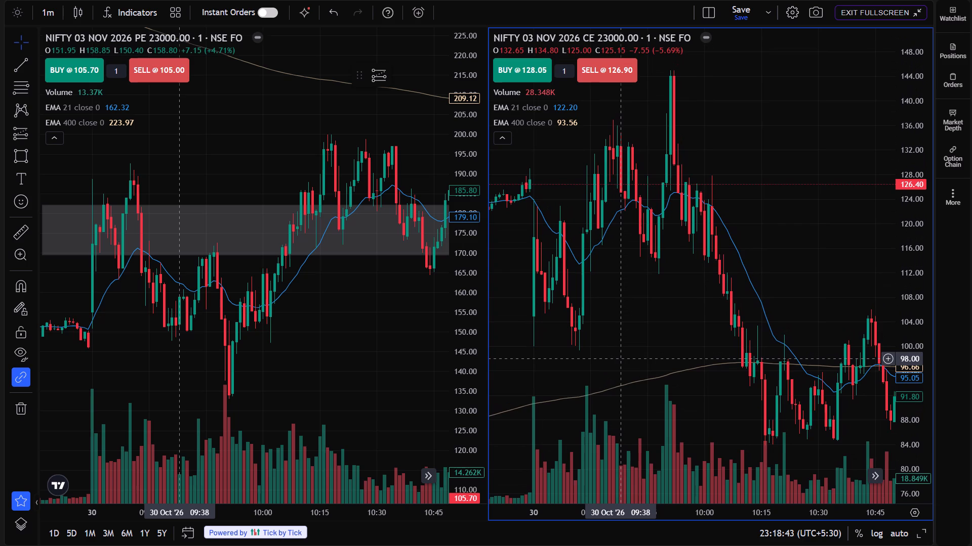
left_click_drag(647, 345, 648, 378)
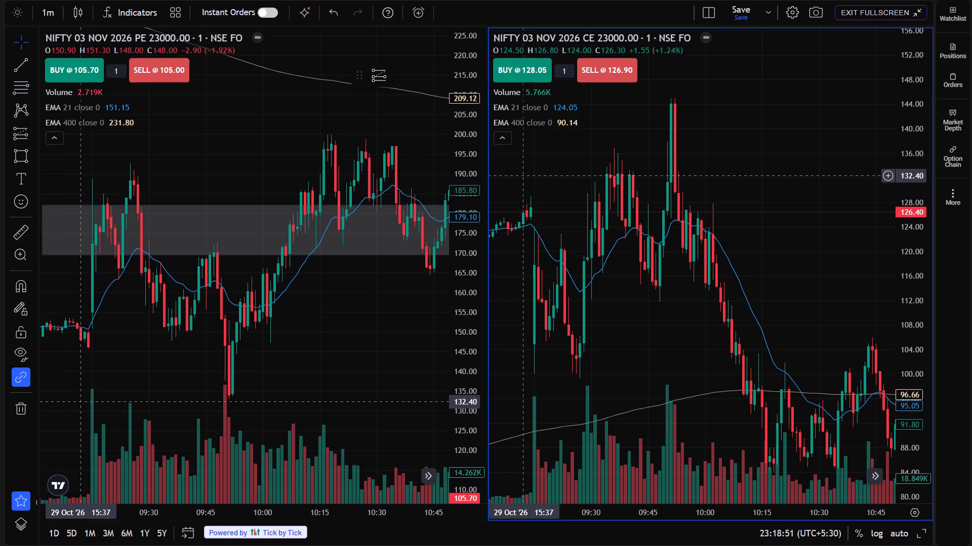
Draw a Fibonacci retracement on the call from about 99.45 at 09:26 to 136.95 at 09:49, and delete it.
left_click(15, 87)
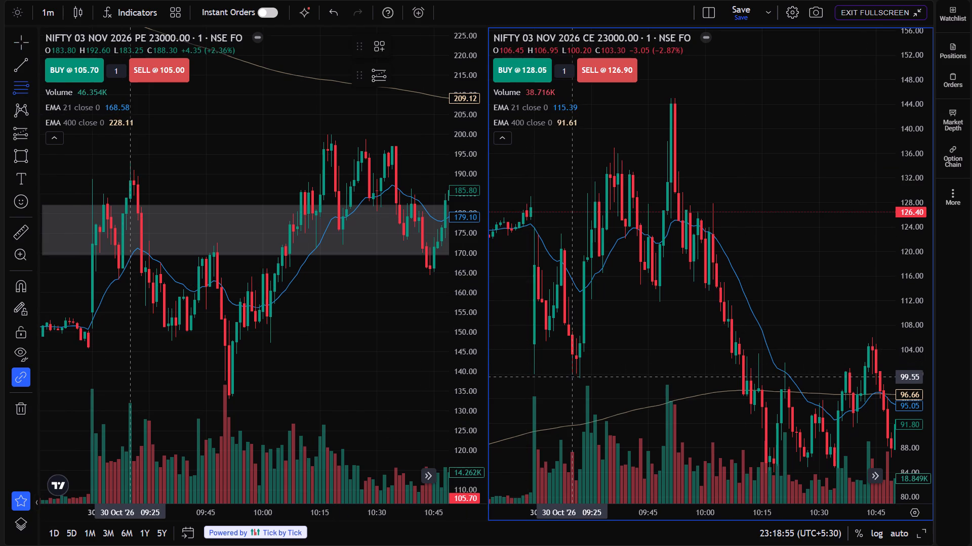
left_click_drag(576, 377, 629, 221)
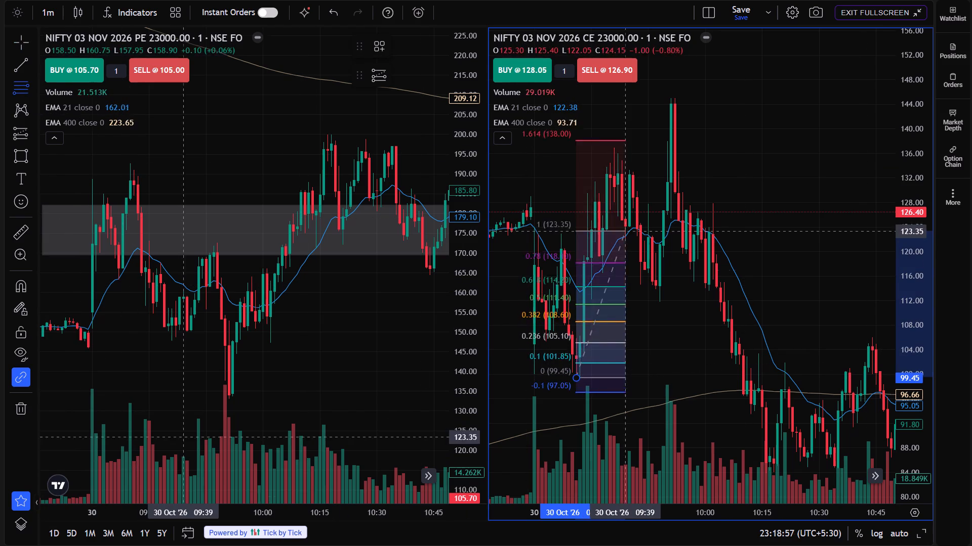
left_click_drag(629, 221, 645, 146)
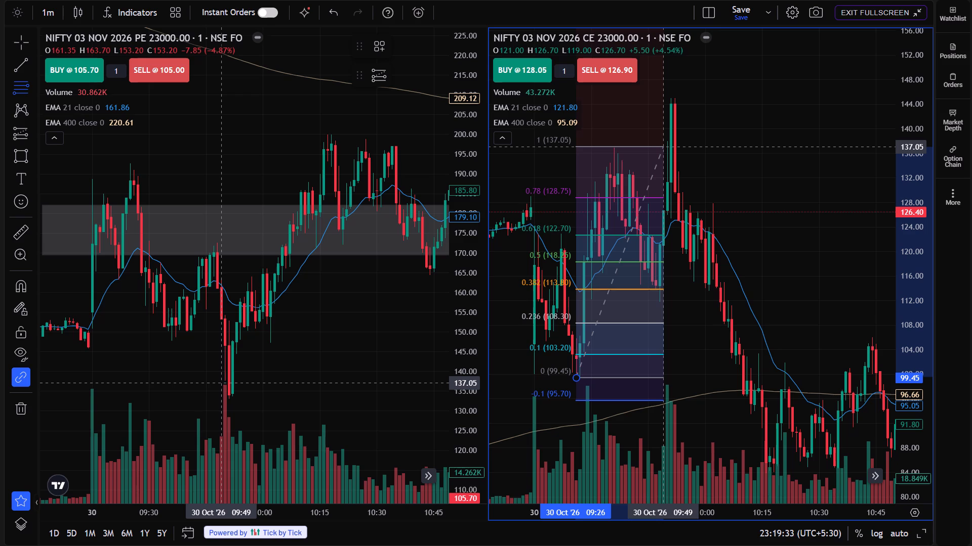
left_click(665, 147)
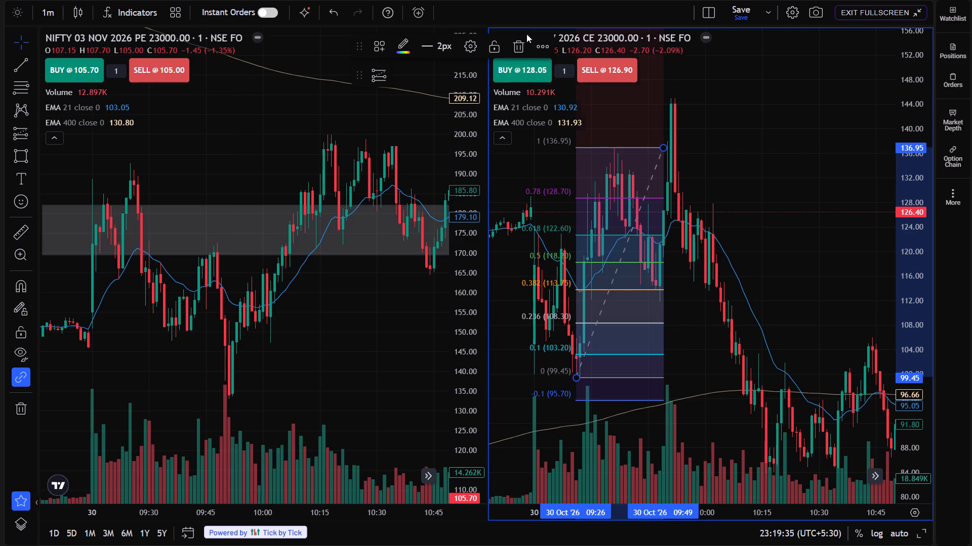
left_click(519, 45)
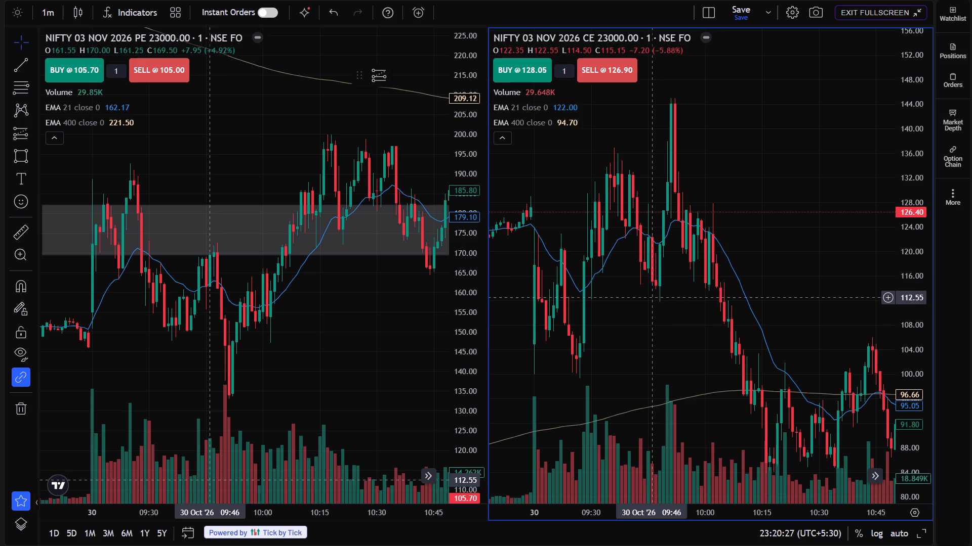
Switch the 23000 call chart to the 1-day timeframe and frame its late-October candles at a larger scale.
left_click_drag(652, 299, 706, 298)
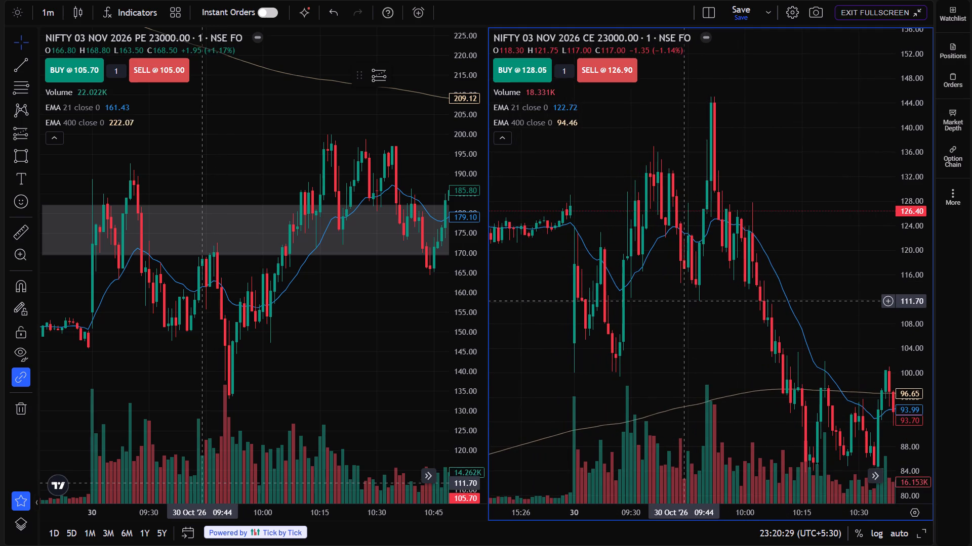
left_click_drag(681, 303, 701, 302)
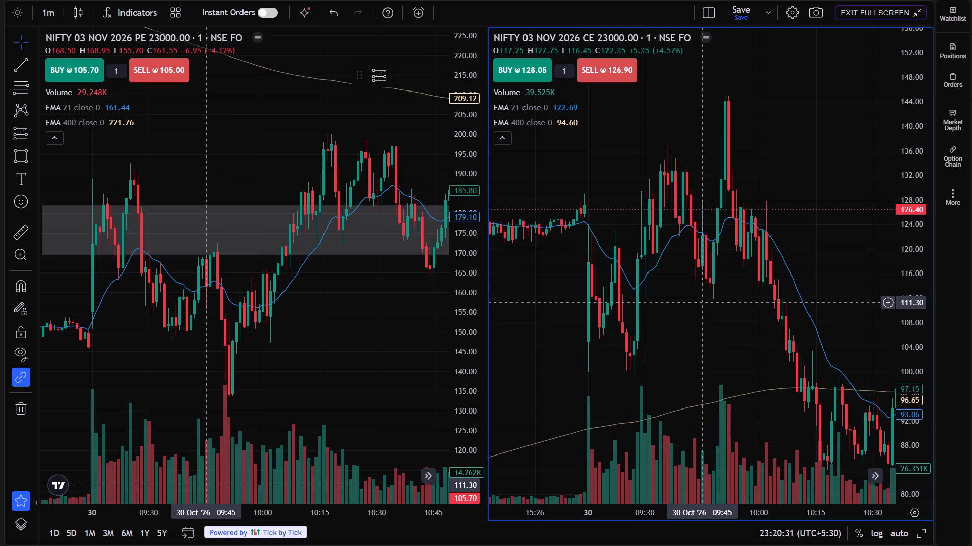
type("1d")
key("Return")
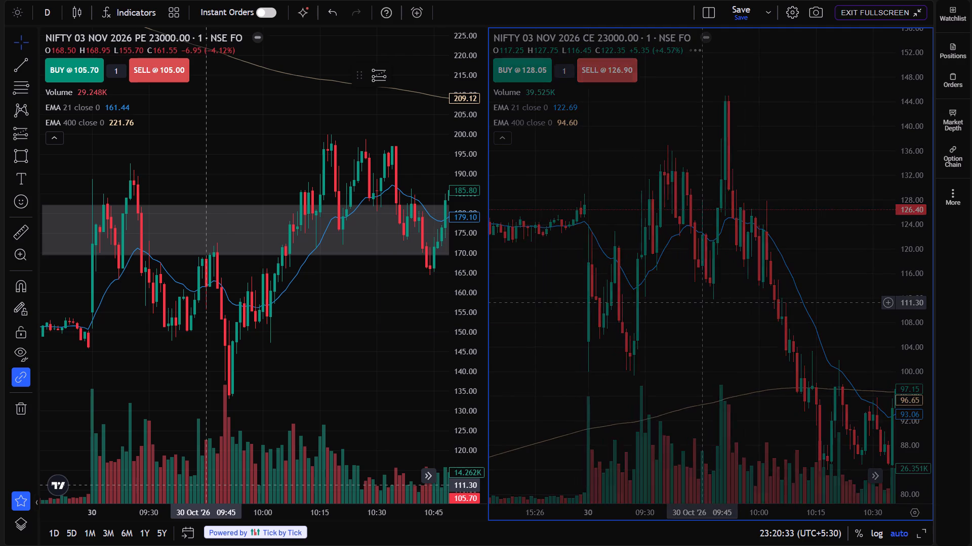
left_click_drag(763, 327, 591, 310)
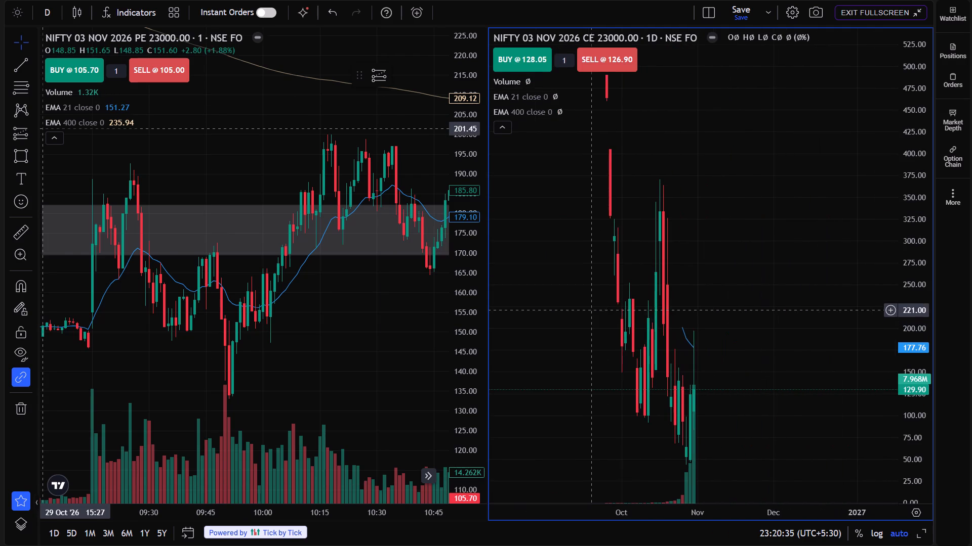
left_click_drag(791, 353, 761, 349)
left_click_drag(922, 325, 925, 350)
left_click_drag(836, 321, 808, 203)
left_click_drag(822, 328, 816, 307)
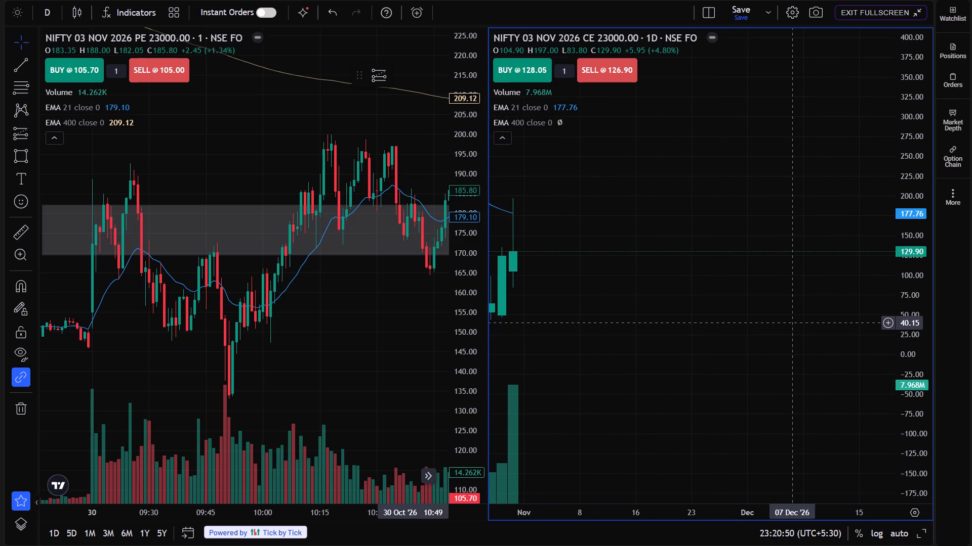
left_click_drag(780, 326, 929, 320)
left_click_drag(909, 326, 911, 180)
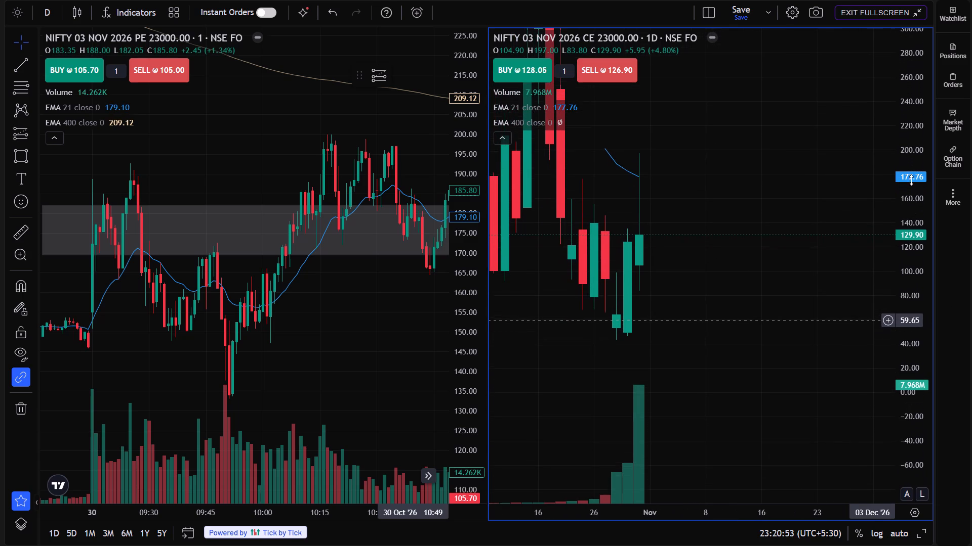
left_click_drag(725, 512, 583, 502)
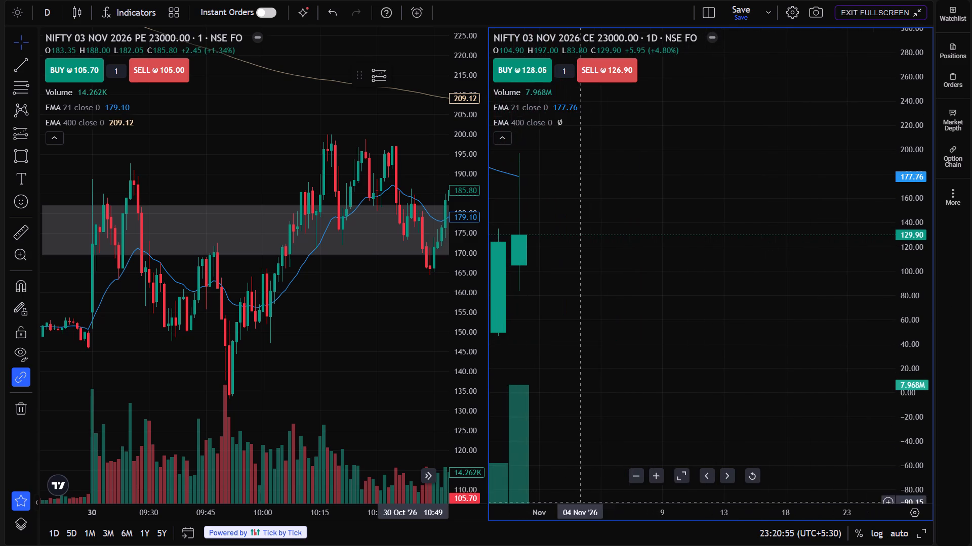
left_click_drag(629, 341, 786, 351)
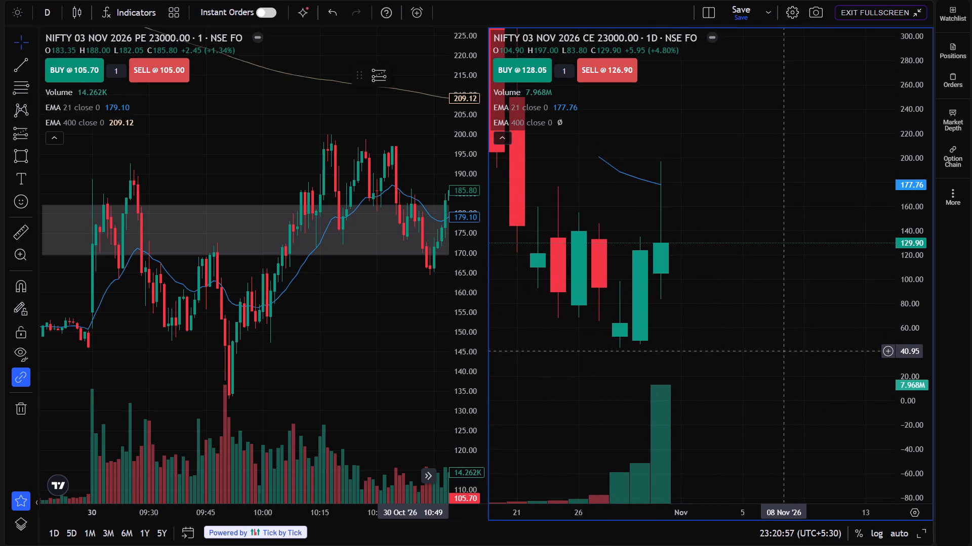
Draw a thin rectangle on the daily call chart from 28 October to 11 November, between about 135.65 and 133.60.
left_click(21, 155)
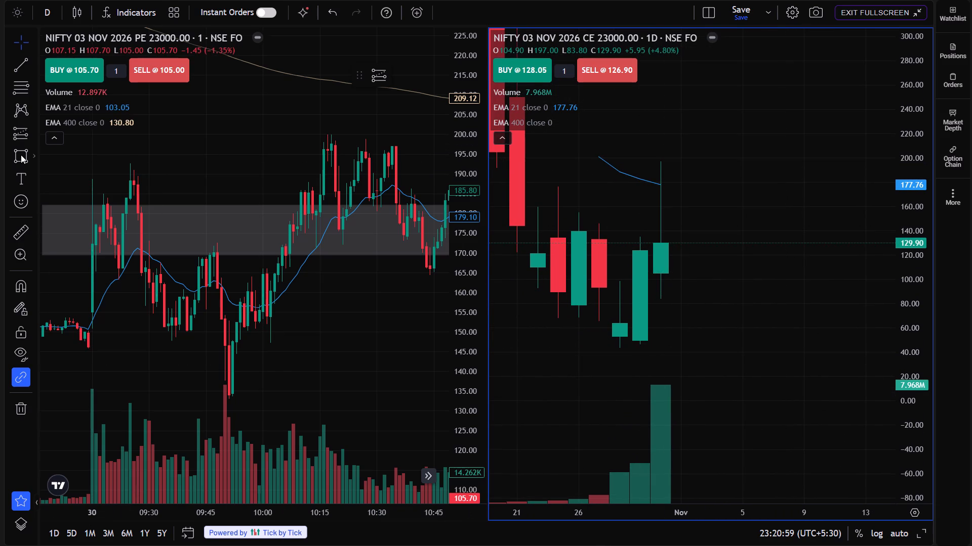
left_click(614, 236)
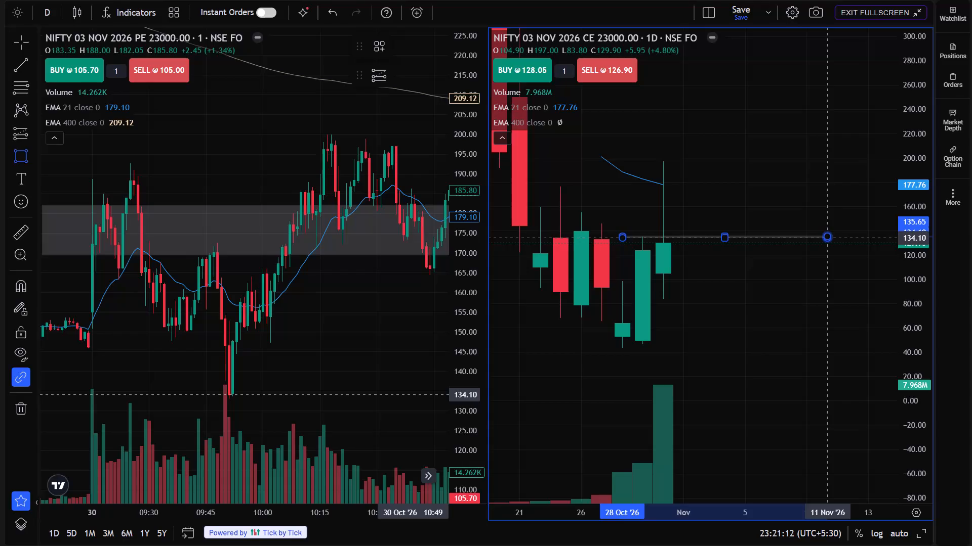
left_click(837, 238)
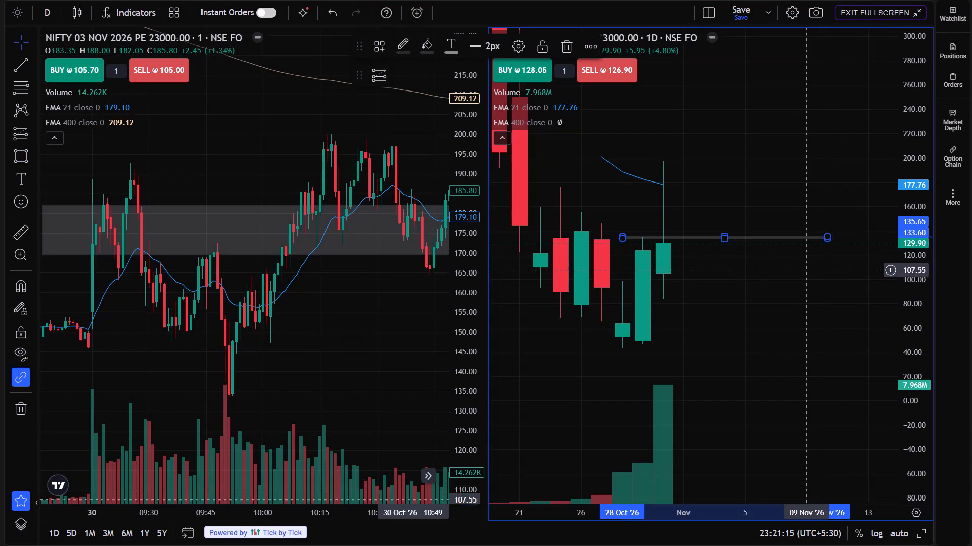
left_click(802, 274)
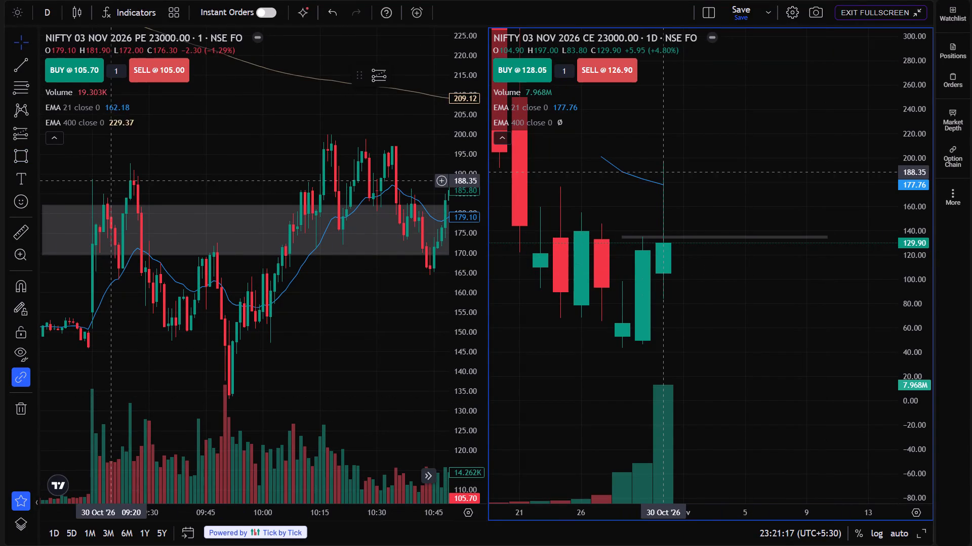
Draw a thin rectangle on the daily call chart at about 45, from the 29 October candle's low to 13 November.
left_click(20, 159)
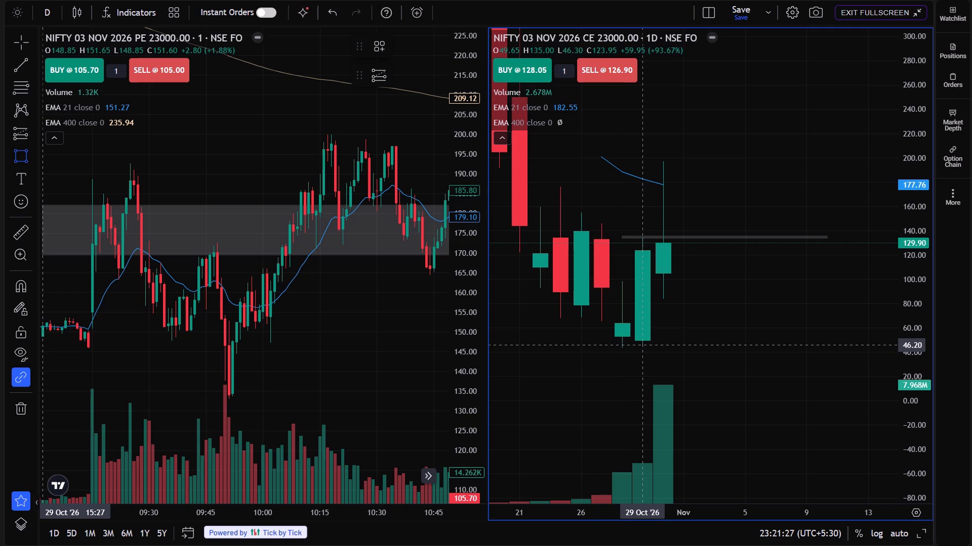
left_click(633, 344)
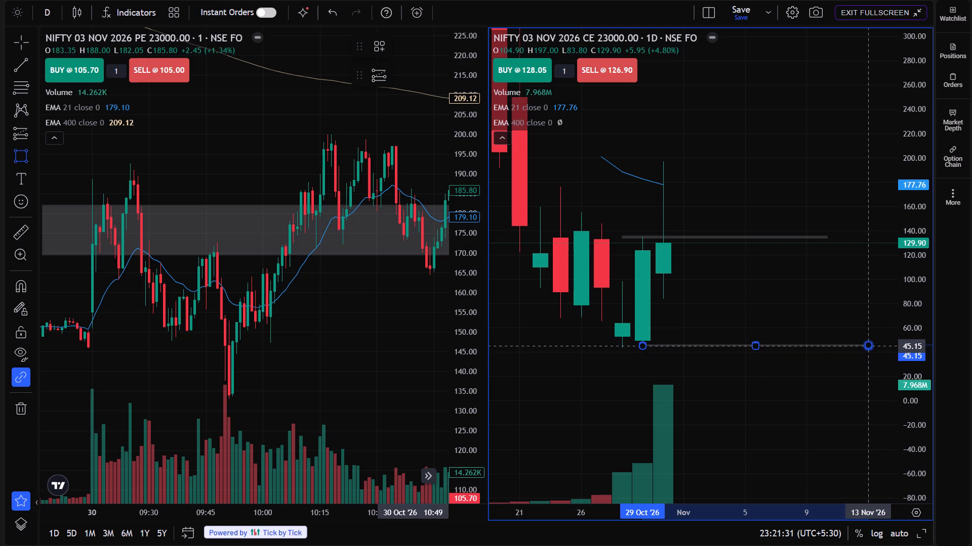
left_click(878, 346)
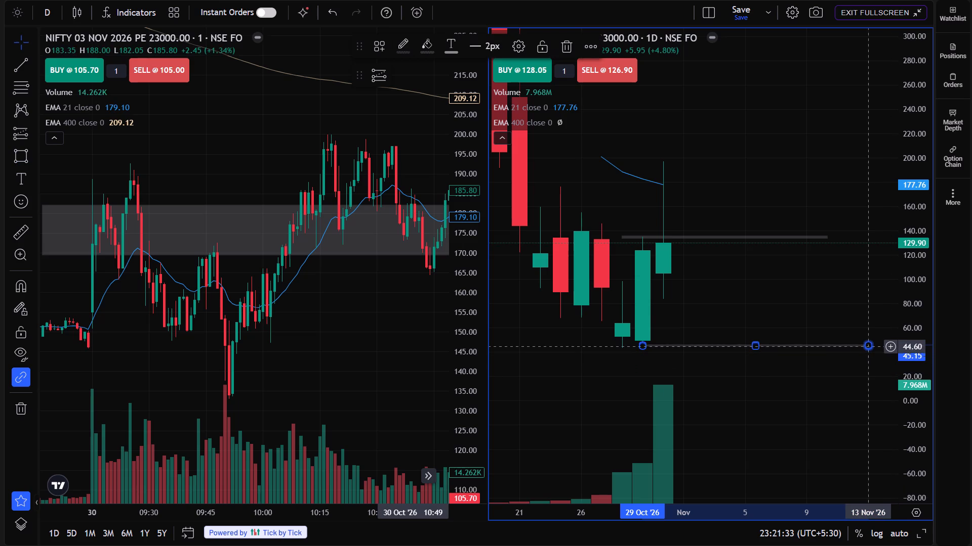
Switch the 23000 call chart to the 5-minute timeframe and examine its 30 October session around the grey zone near 135.
left_click(836, 378)
left_click_drag(791, 303, 806, 331)
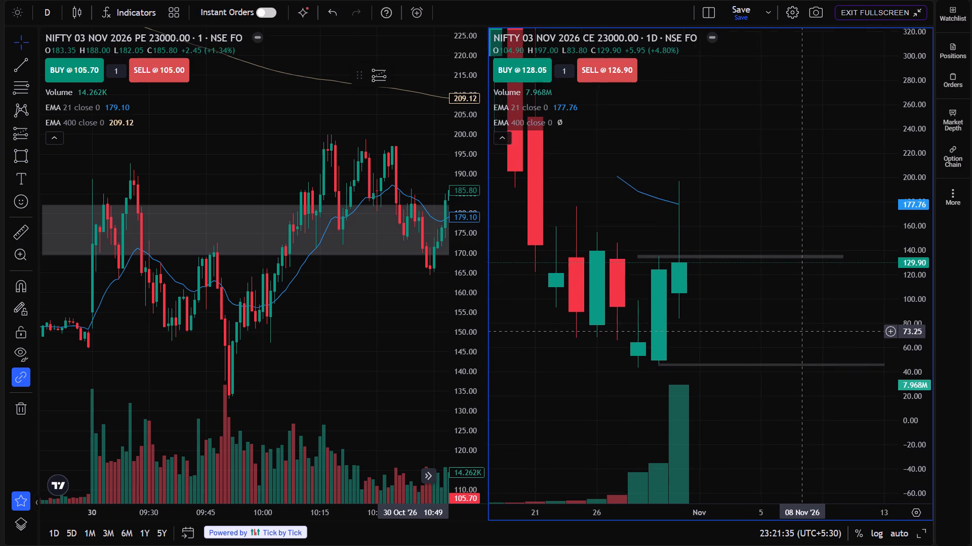
left_click_drag(806, 331, 798, 331)
left_click_drag(779, 325, 791, 328)
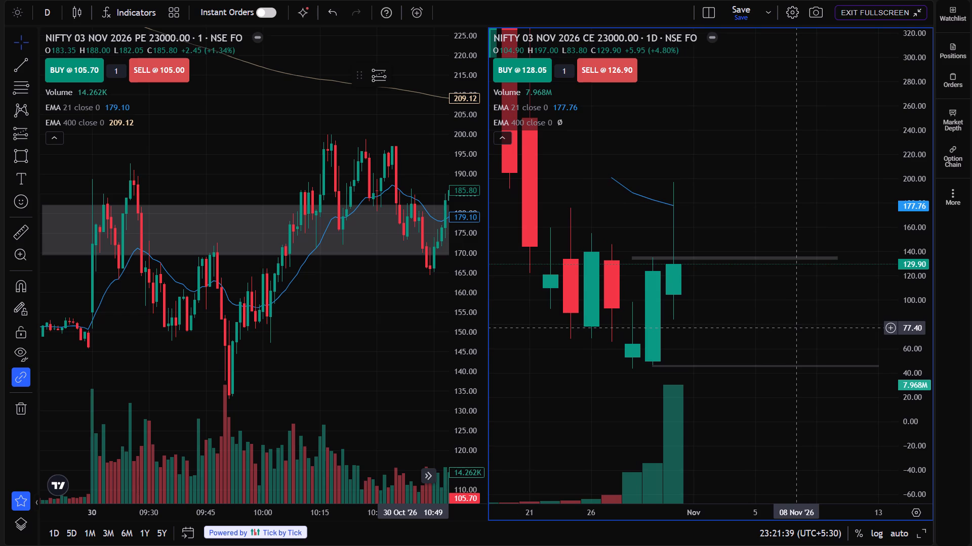
key("5")
key("Return")
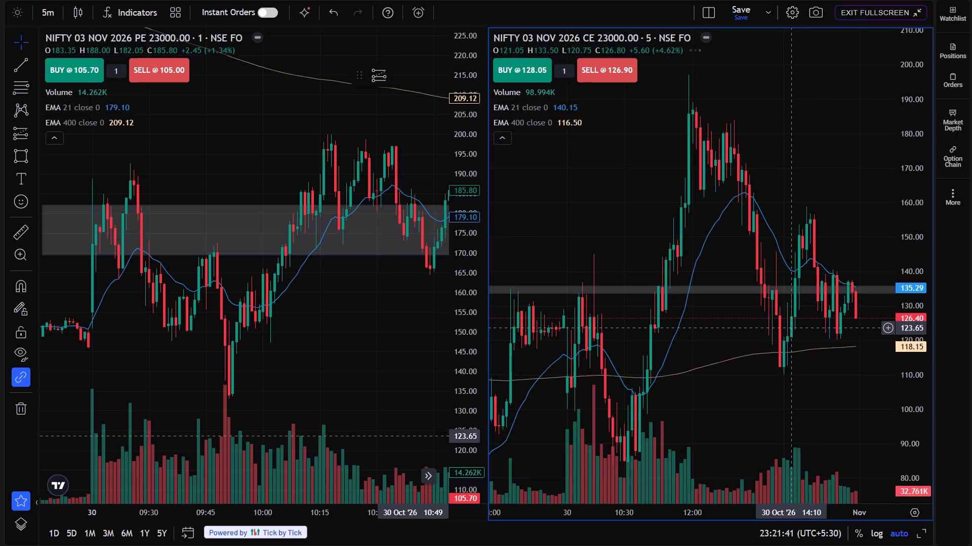
left_click_drag(775, 389, 862, 321)
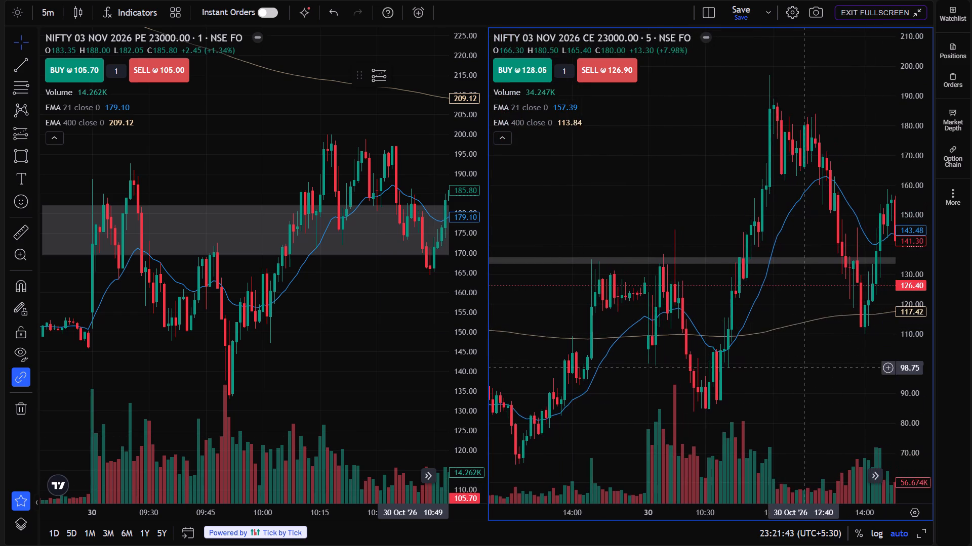
left_click_drag(774, 409, 740, 403)
left_click(784, 398)
left_click_drag(784, 398, 753, 398)
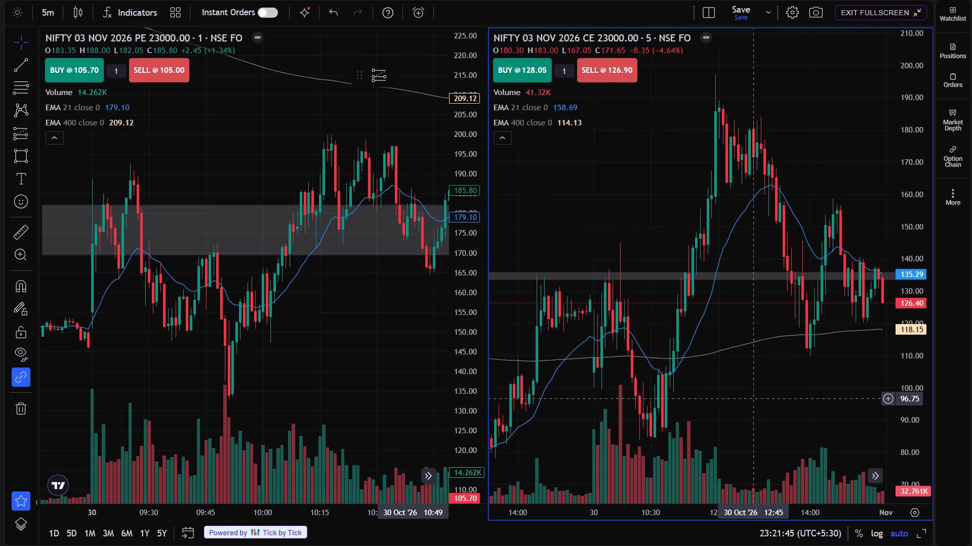
left_click_drag(792, 398, 768, 396)
left_click_drag(919, 336, 921, 358)
left_click_drag(806, 406, 840, 391)
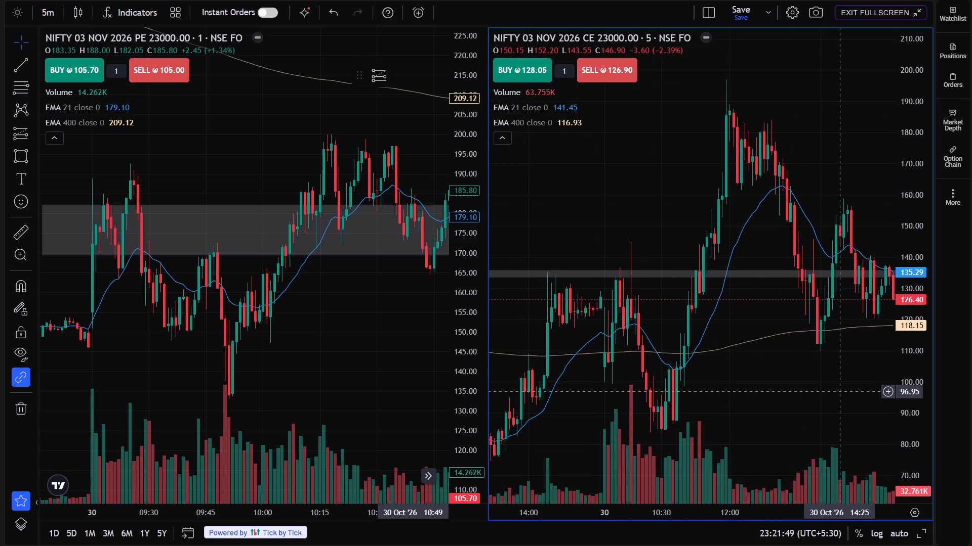
left_click_drag(789, 396, 815, 389)
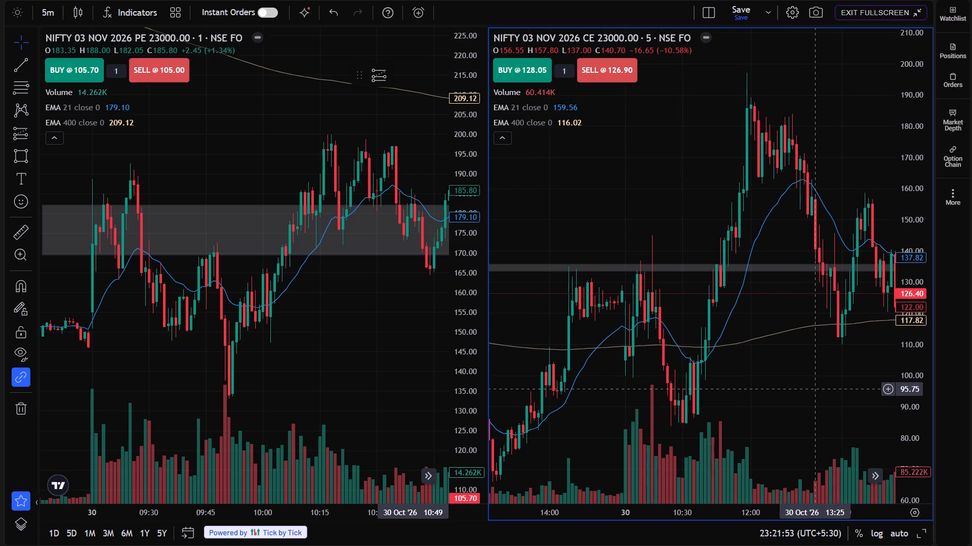
Compare the put's 1-minute morning move on 30 October with the call's 5-minute session against the marked zones.
left_click_drag(321, 339, 404, 330)
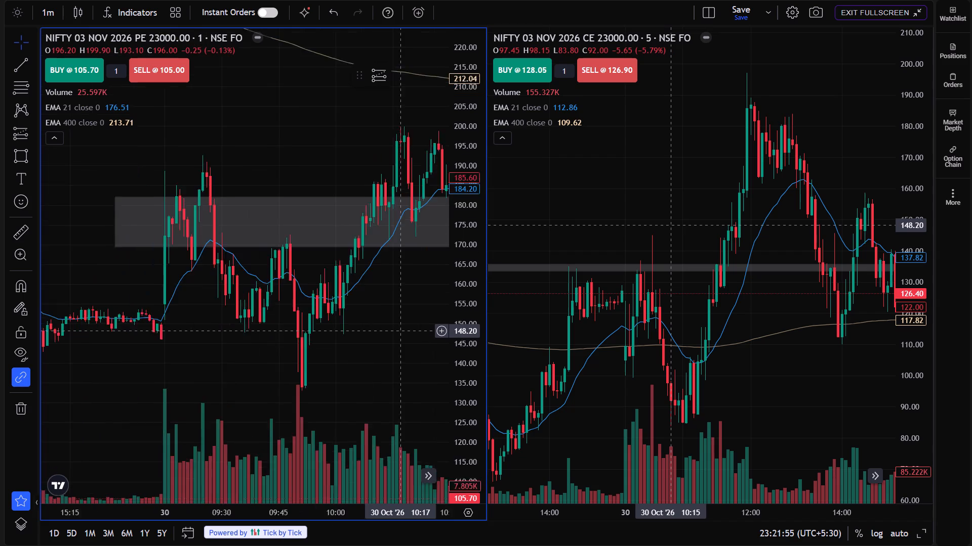
left_click_drag(404, 330, 449, 324)
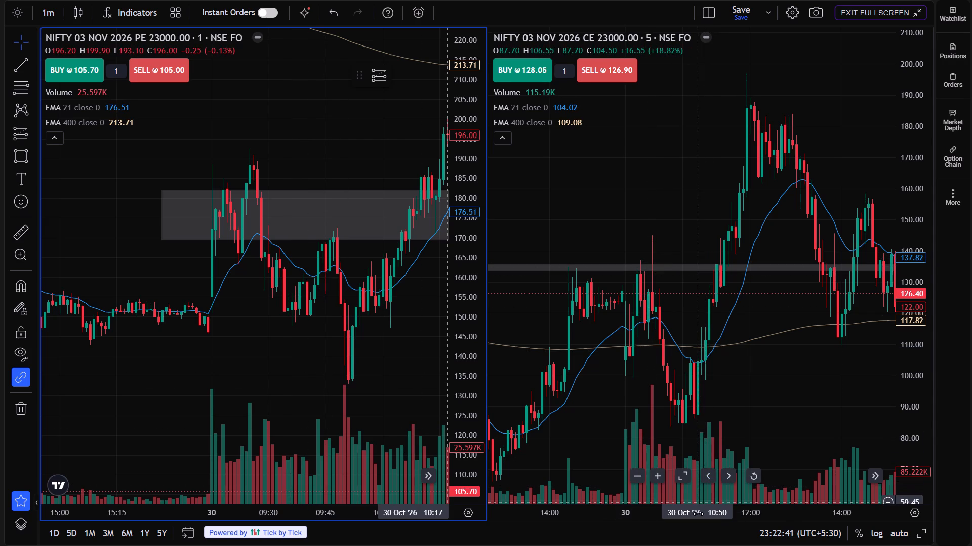
left_click_drag(698, 514, 587, 507)
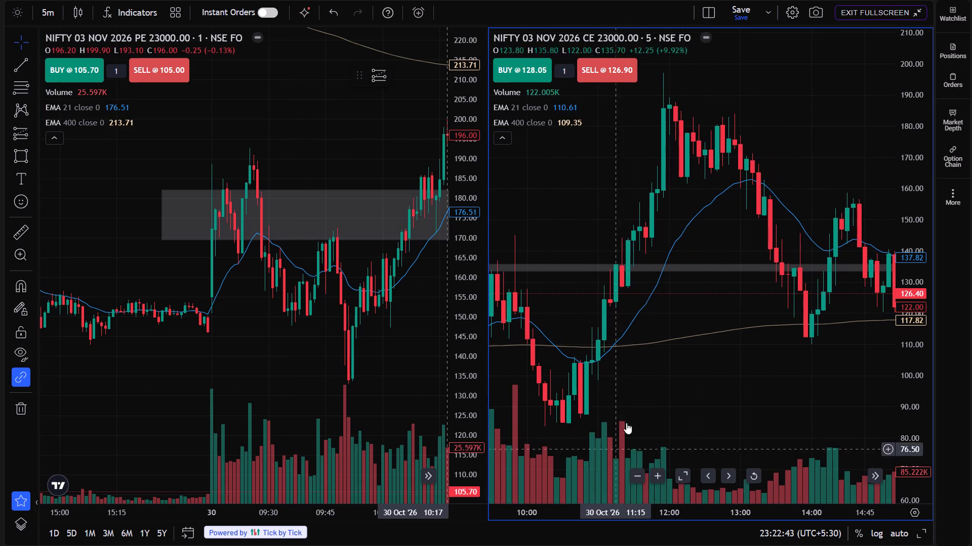
left_click_drag(649, 383, 694, 363)
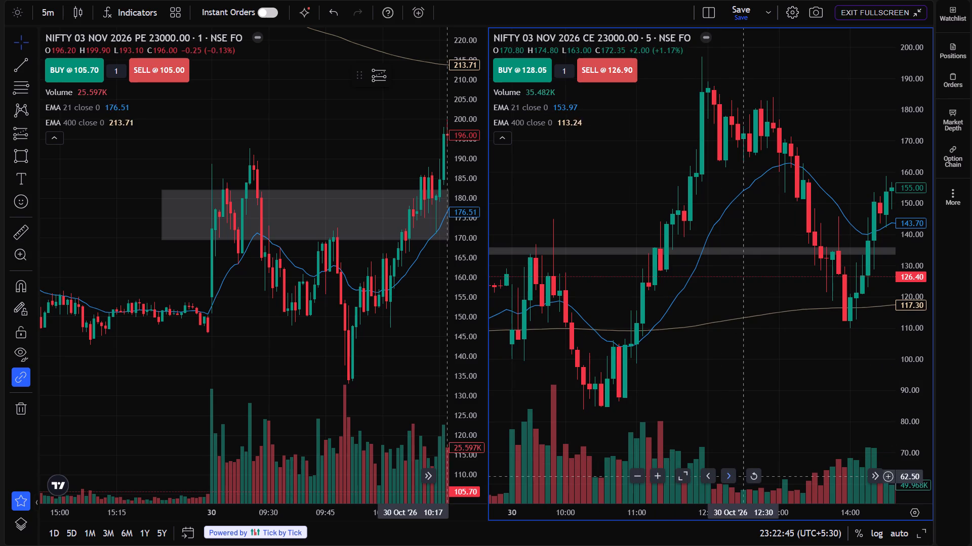
left_click(750, 479)
left_click_drag(715, 396, 729, 349)
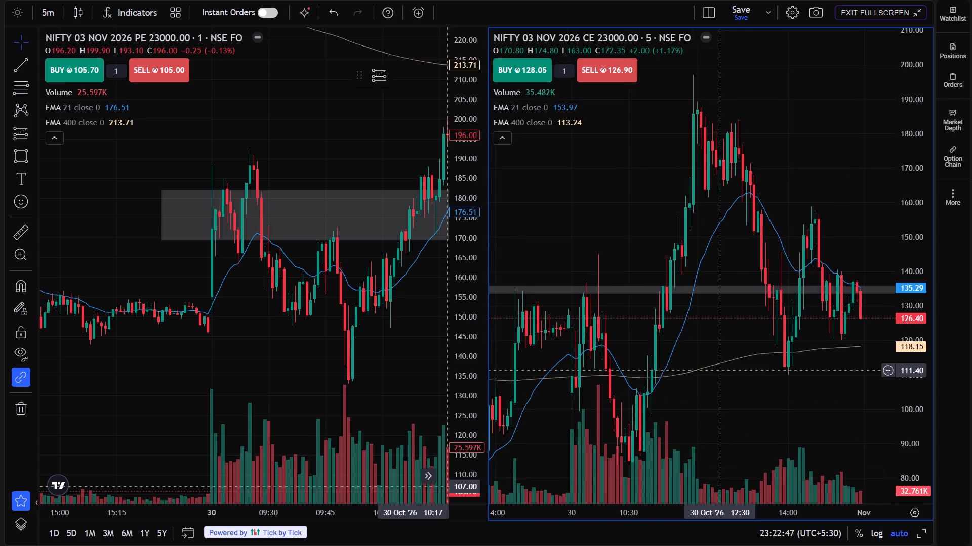
left_click_drag(729, 349, 753, 294)
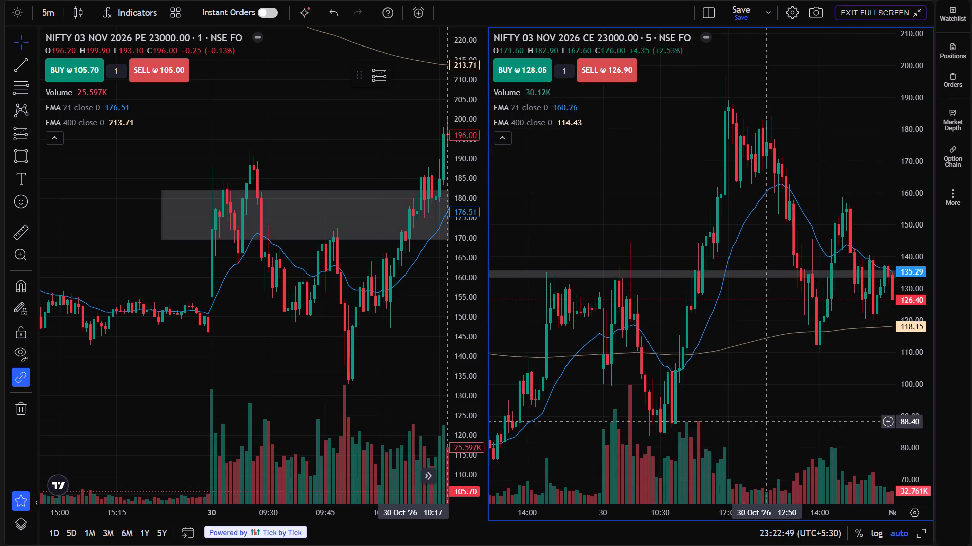
left_click(751, 473)
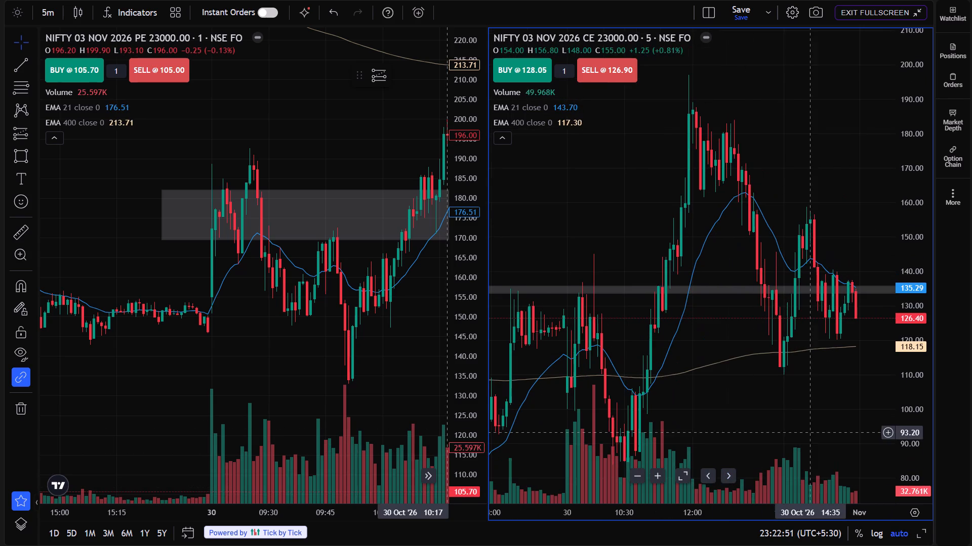
left_click_drag(922, 377, 922, 392)
left_click_drag(817, 416, 841, 393)
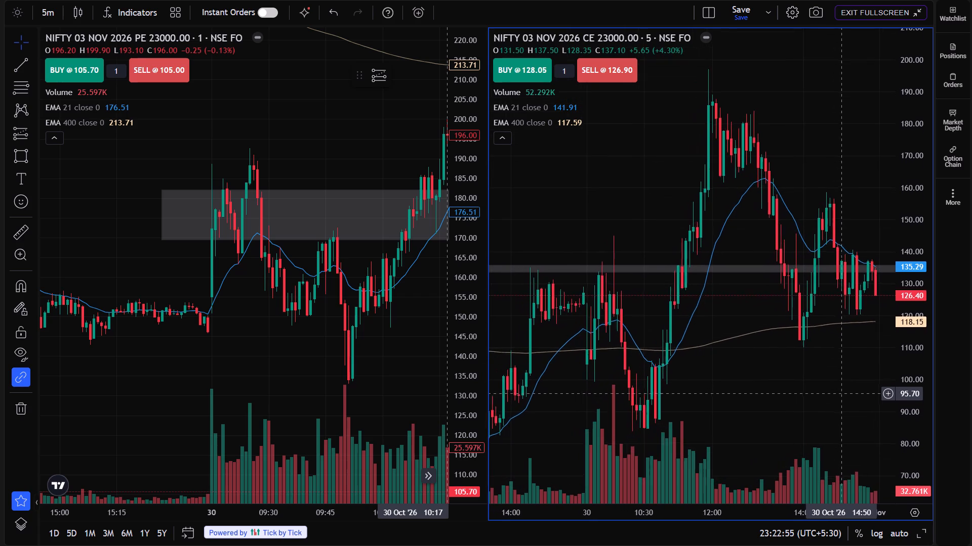
left_click_drag(841, 393, 853, 373)
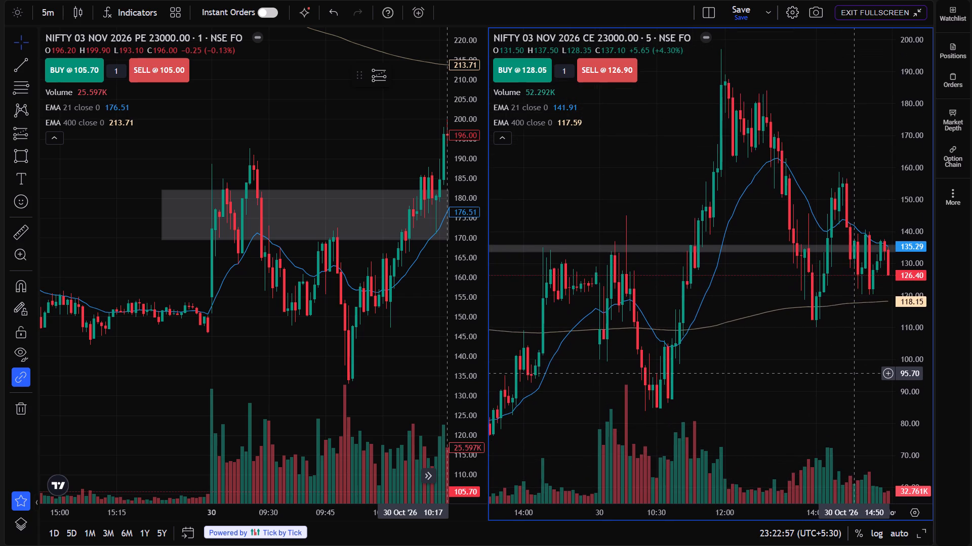
left_click_drag(853, 373, 853, 371)
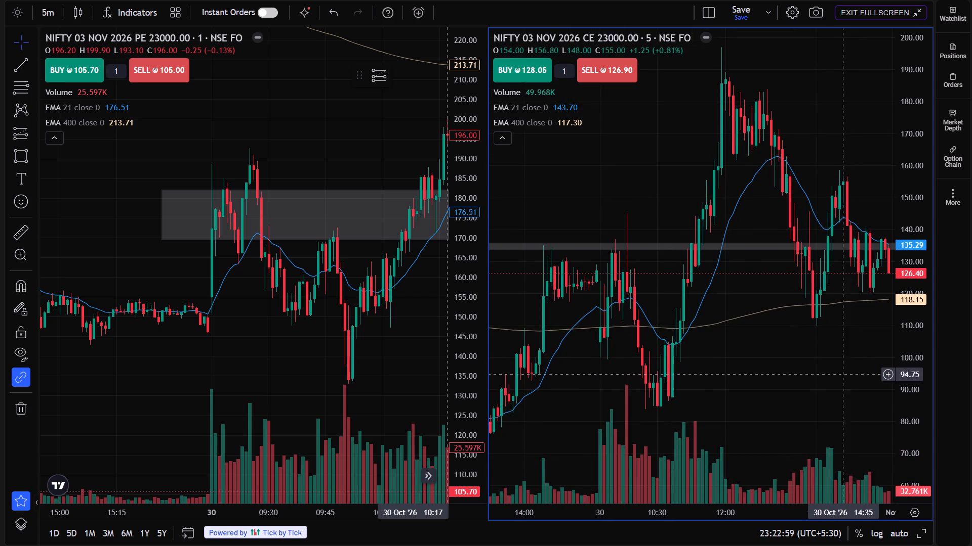
left_click_drag(784, 390, 821, 356)
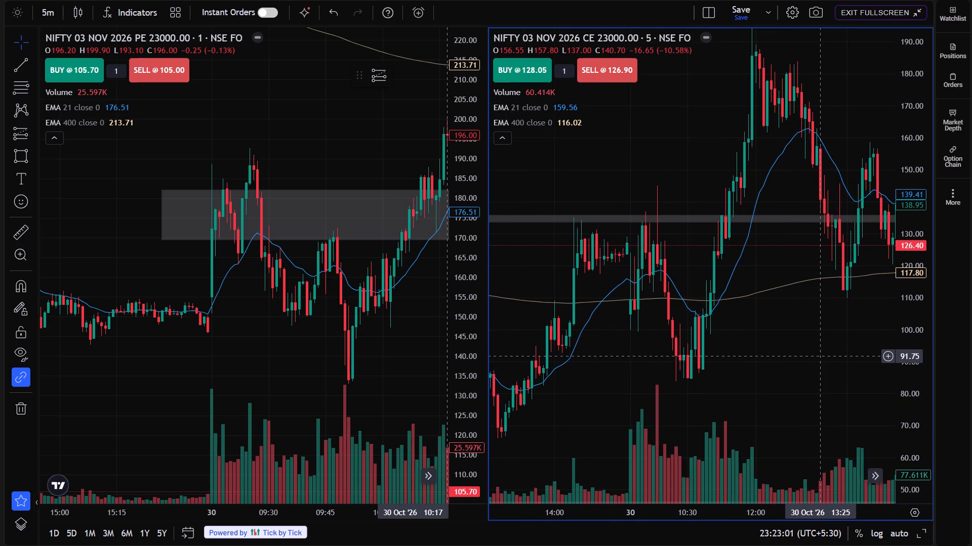
left_click_drag(821, 356, 800, 357)
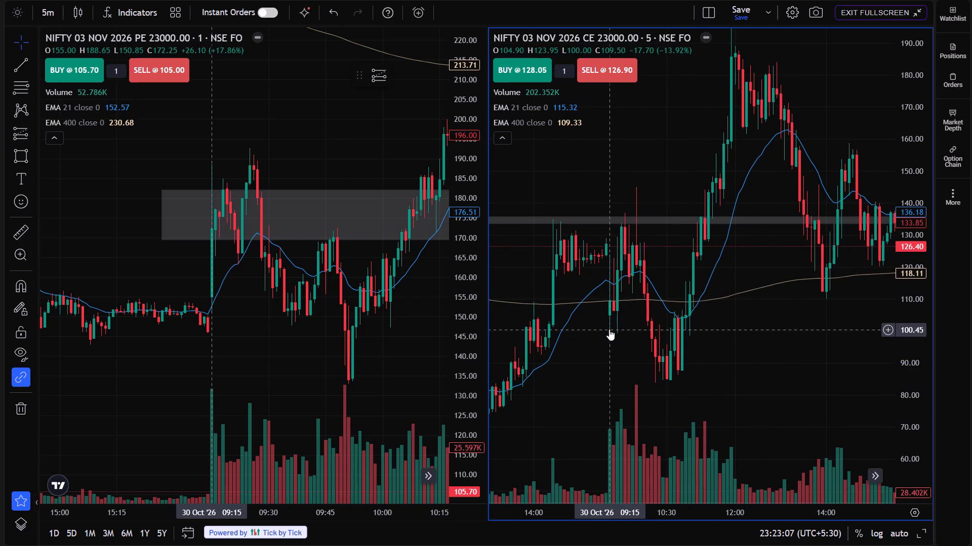
Switch the 23000 call chart to the 1-minute timeframe and frame its 30 October morning from the 09:15 open.
key("5")
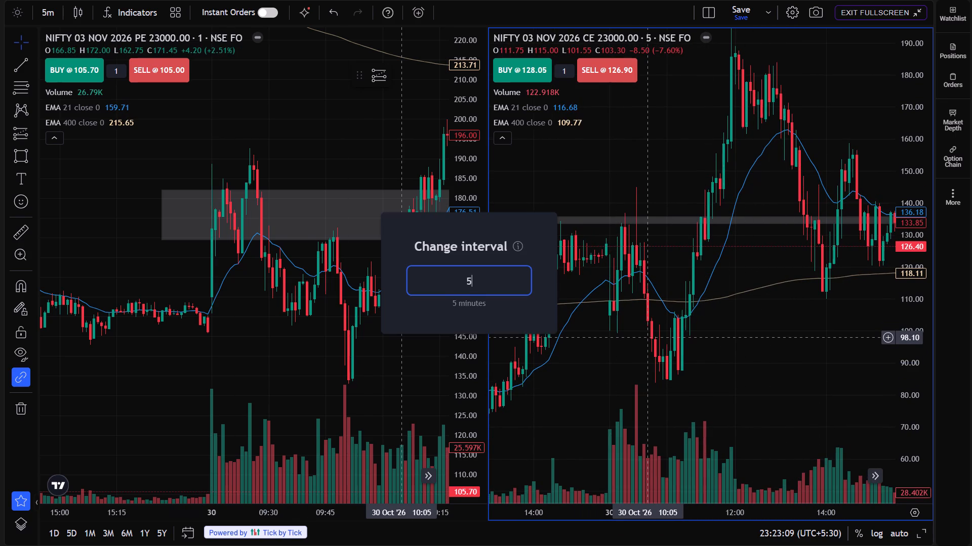
key("Return")
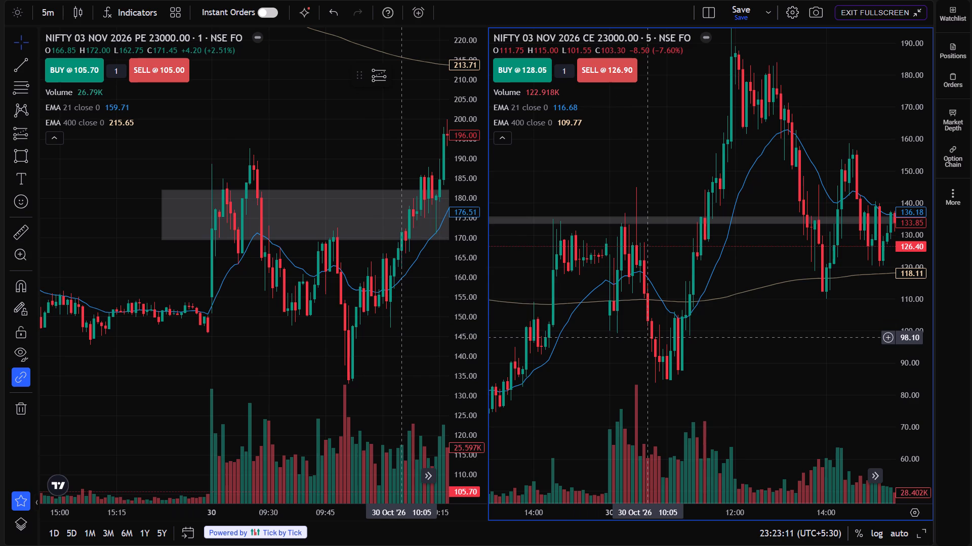
left_click(331, 317)
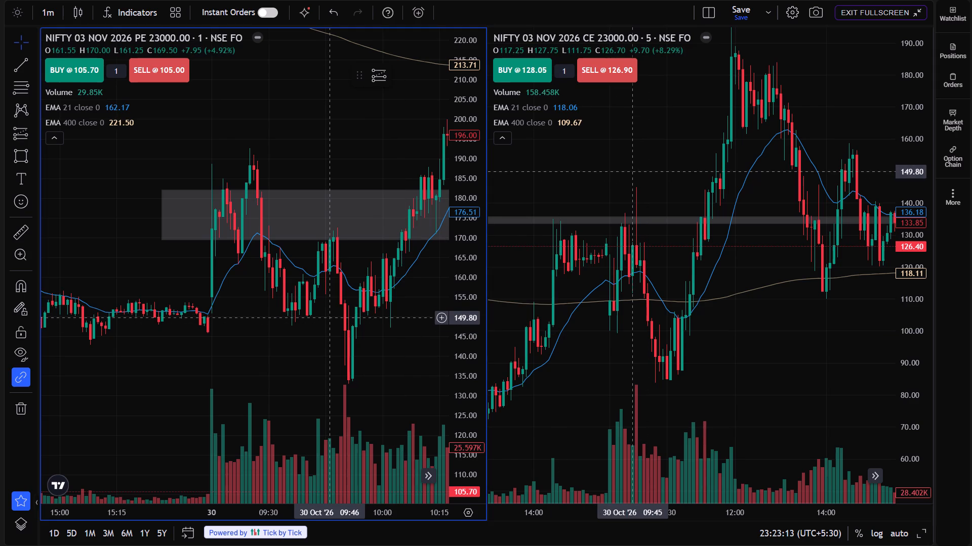
left_click(735, 359)
key("1")
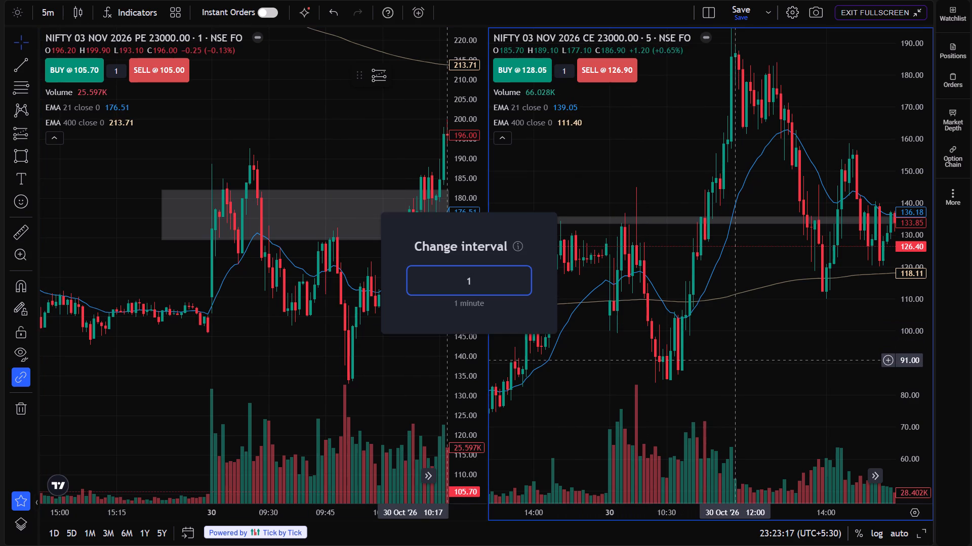
key("Return")
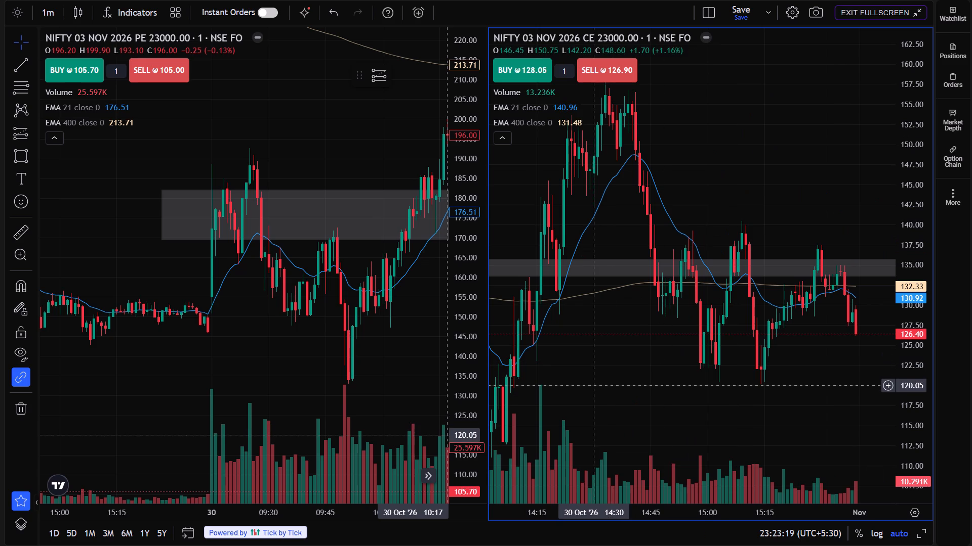
left_click_drag(625, 428, 890, 357)
left_click_drag(624, 398, 874, 358)
left_click_drag(689, 306, 869, 285)
left_click_drag(690, 405, 869, 359)
left_click_drag(691, 393, 864, 311)
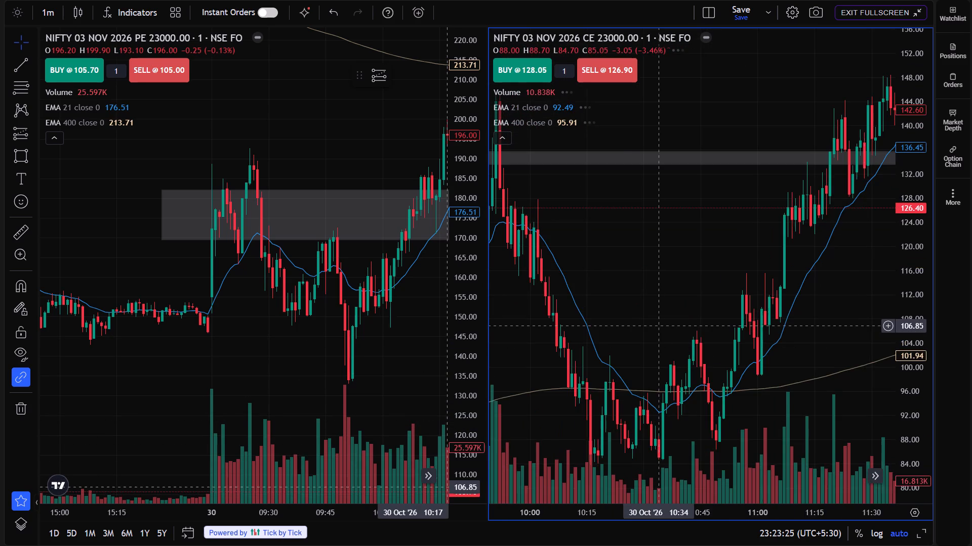
left_click_drag(659, 326, 906, 382)
left_click_drag(751, 350, 741, 386)
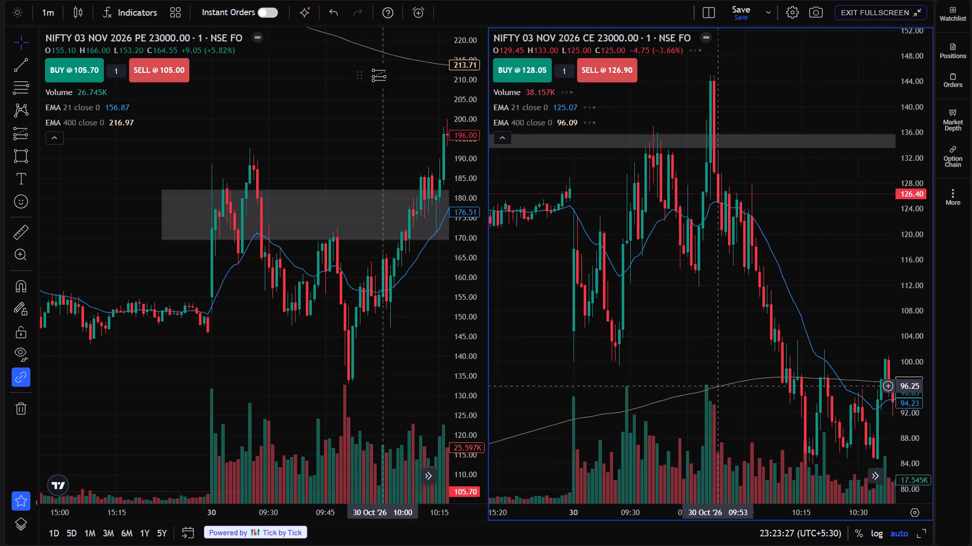
left_click_drag(741, 386, 704, 390)
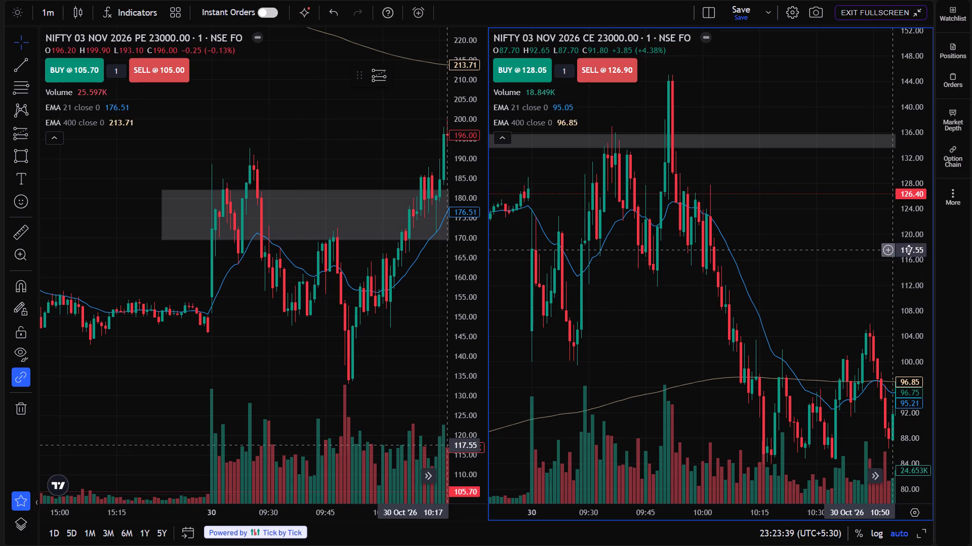
Examine the call's 1-minute price action on the morning of 30 October around the grey zone near 135.
left_click_drag(910, 250, 913, 262)
left_click_drag(840, 259, 919, 331)
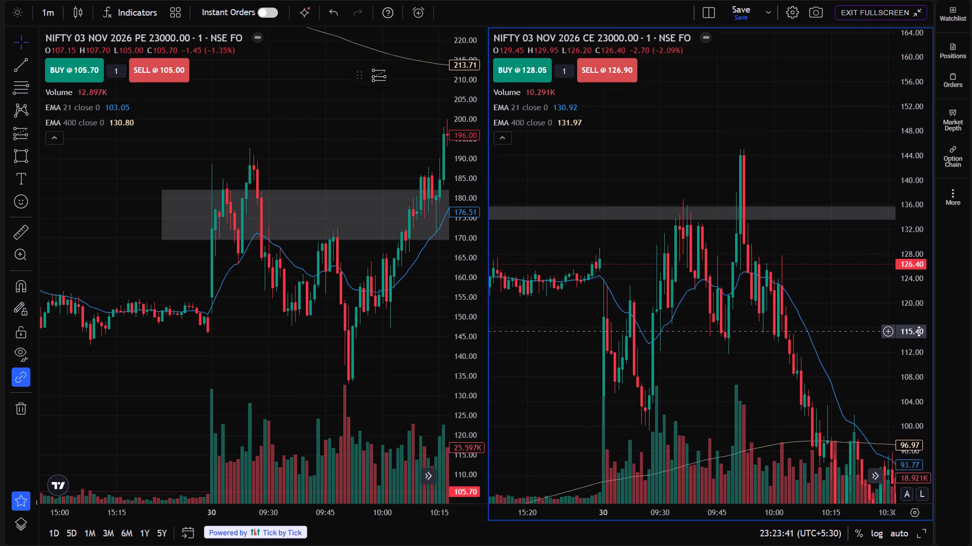
left_click_drag(919, 331, 763, 316)
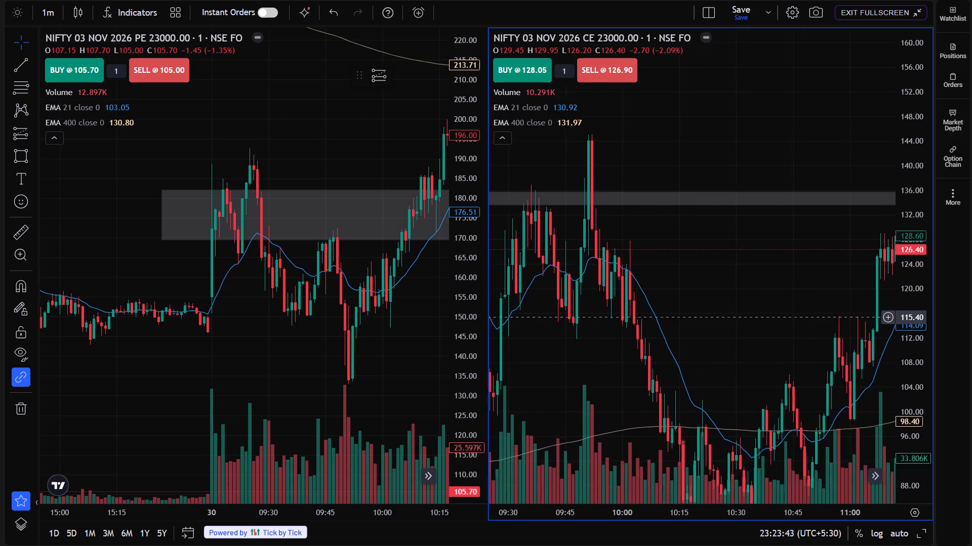
left_click_drag(763, 316, 636, 303)
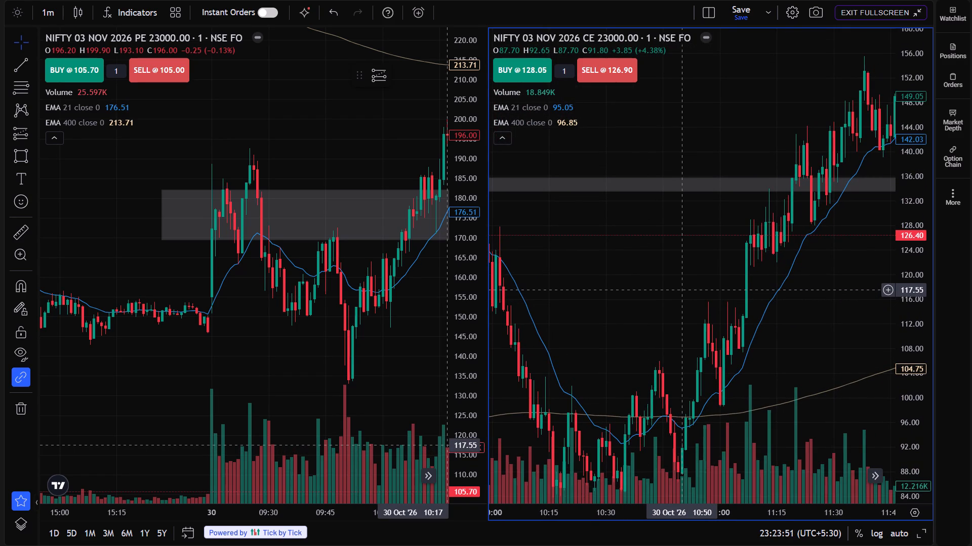
left_click_drag(668, 289, 765, 297)
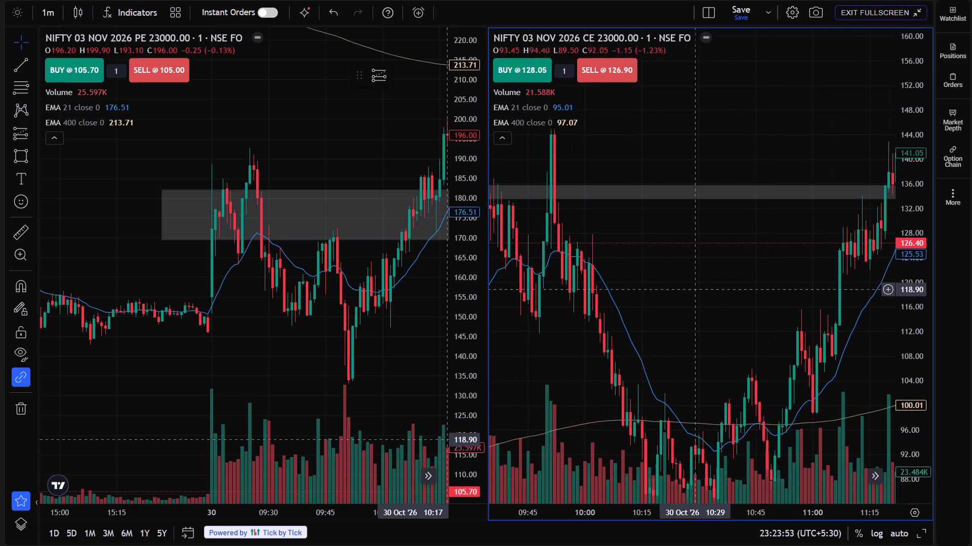
left_click_drag(660, 286, 762, 291)
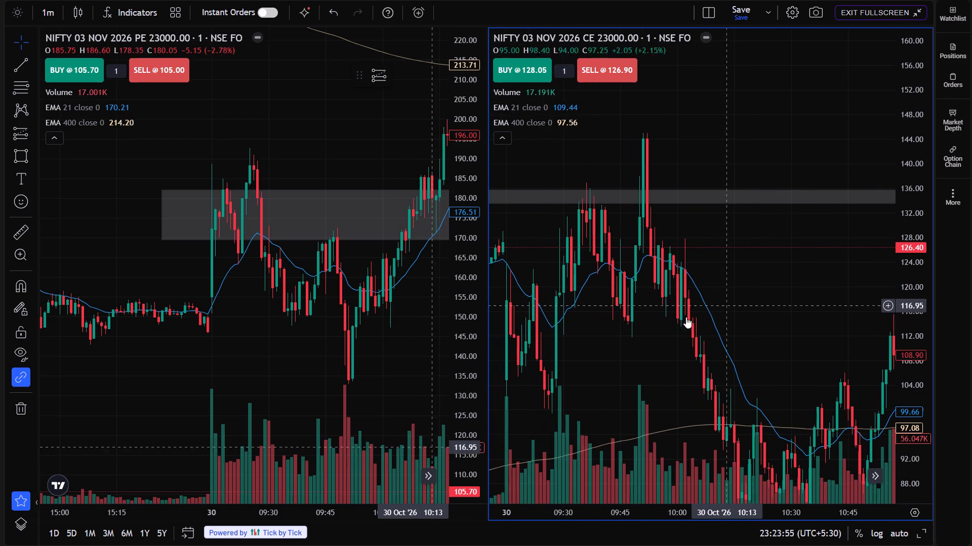
left_click_drag(643, 330, 667, 322)
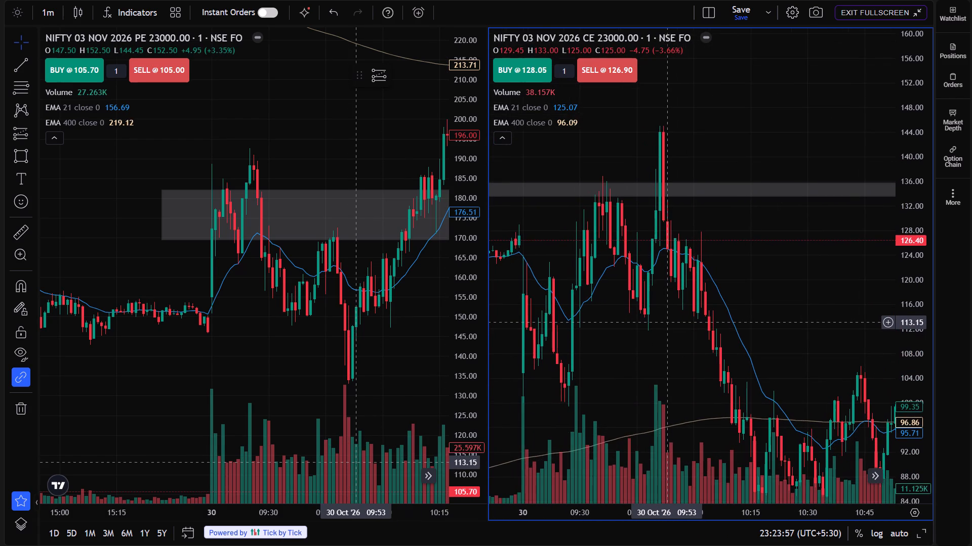
left_click_drag(622, 327, 636, 327)
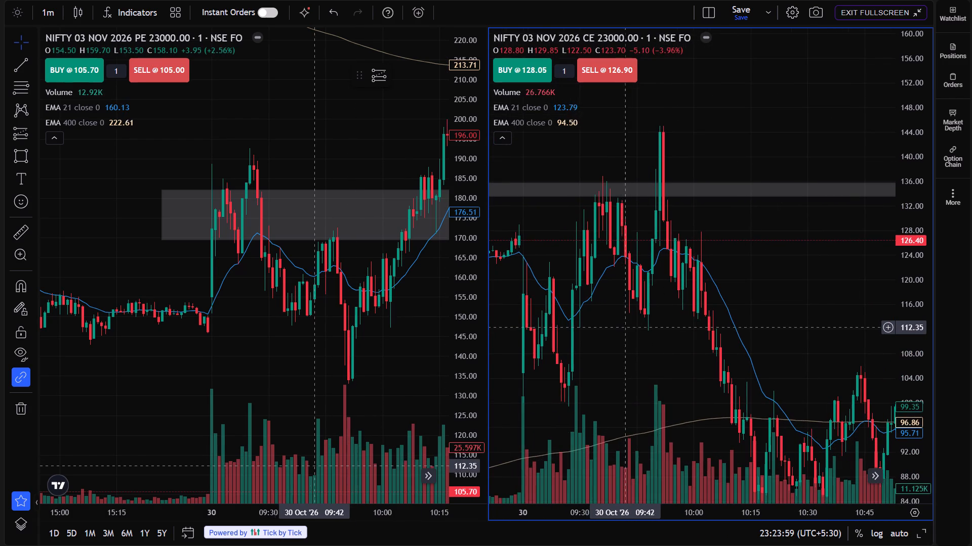
left_click_drag(636, 327, 664, 325)
left_click_drag(664, 325, 779, 325)
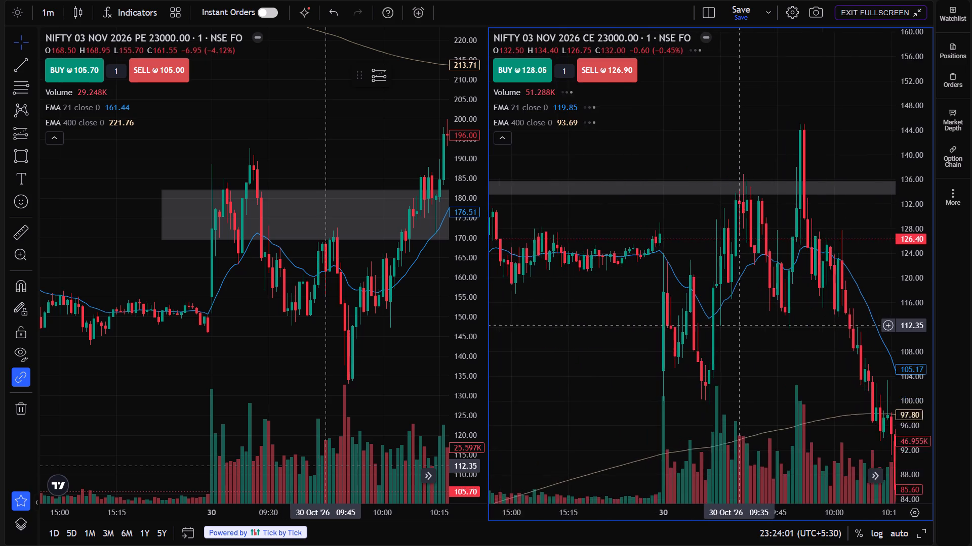
Examine the call's 1-minute price action on 30 October from the 09:50 spike above the grey zone into the following decline.
left_click_drag(779, 325, 710, 322)
left_click_drag(695, 321, 689, 325)
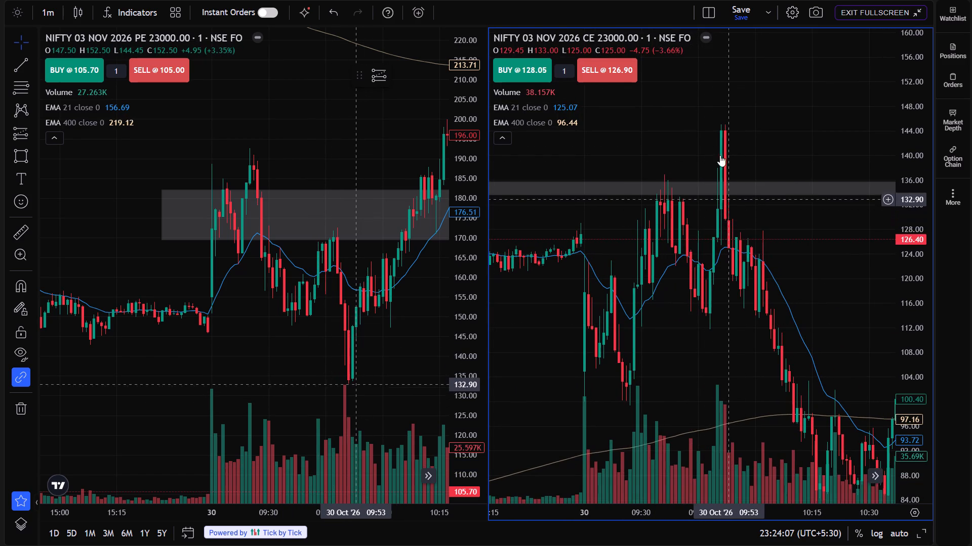
left_click_drag(752, 216, 714, 214)
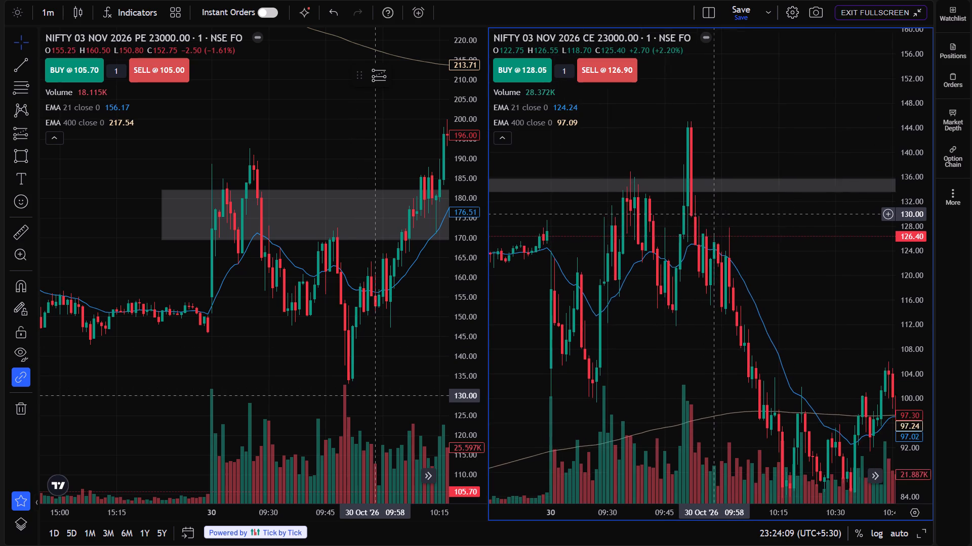
left_click_drag(714, 214, 710, 213)
left_click(727, 214)
left_click_drag(727, 214, 686, 213)
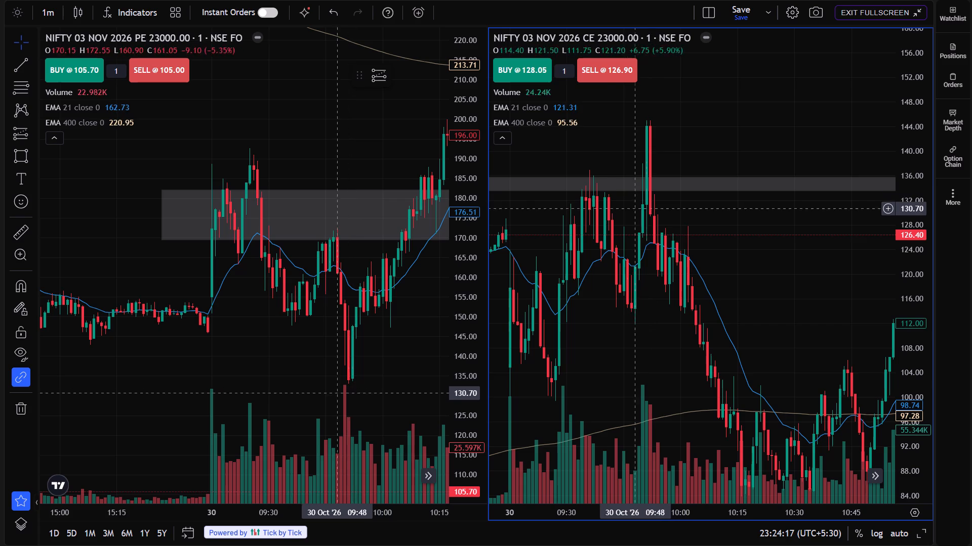
Measure the put's 1-minute rise on 30 October from about 144 at 09:55 to about 199 at 10:22.
left_click(438, 316)
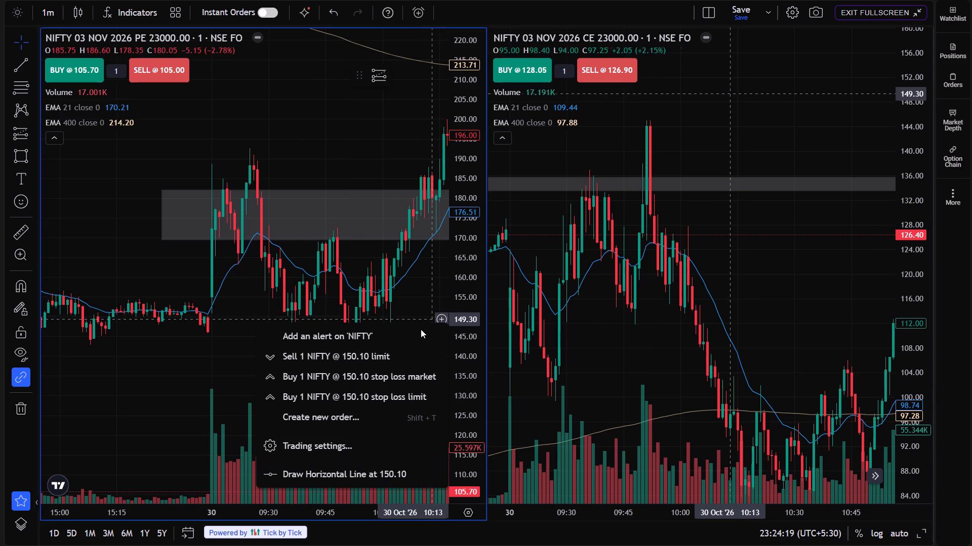
left_click(422, 299)
left_click_drag(422, 299, 290, 316)
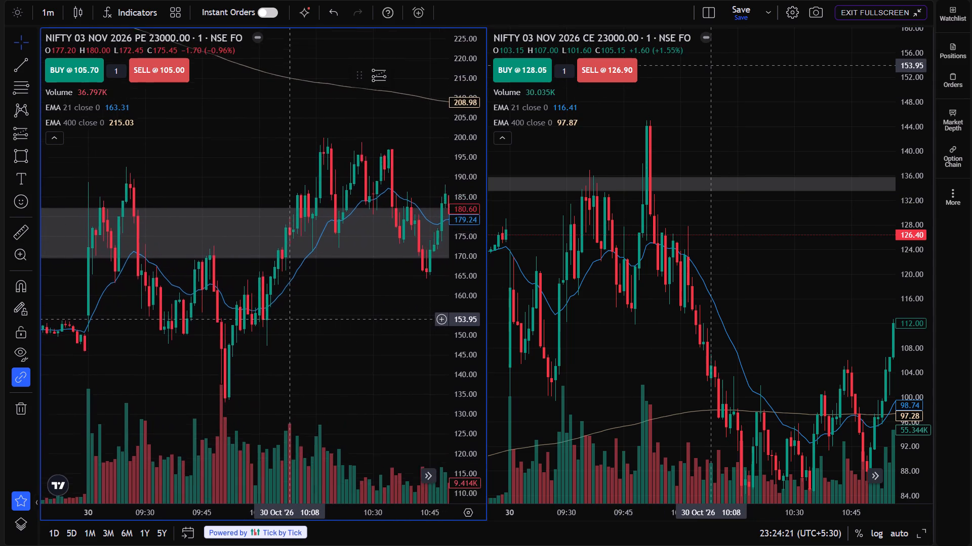
left_click_drag(290, 316, 289, 301)
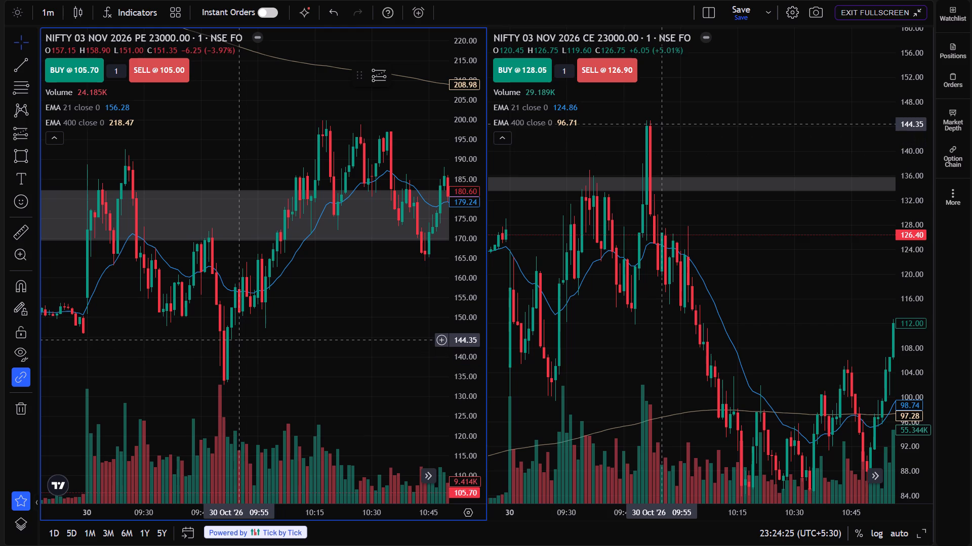
left_click(239, 339, "shift")
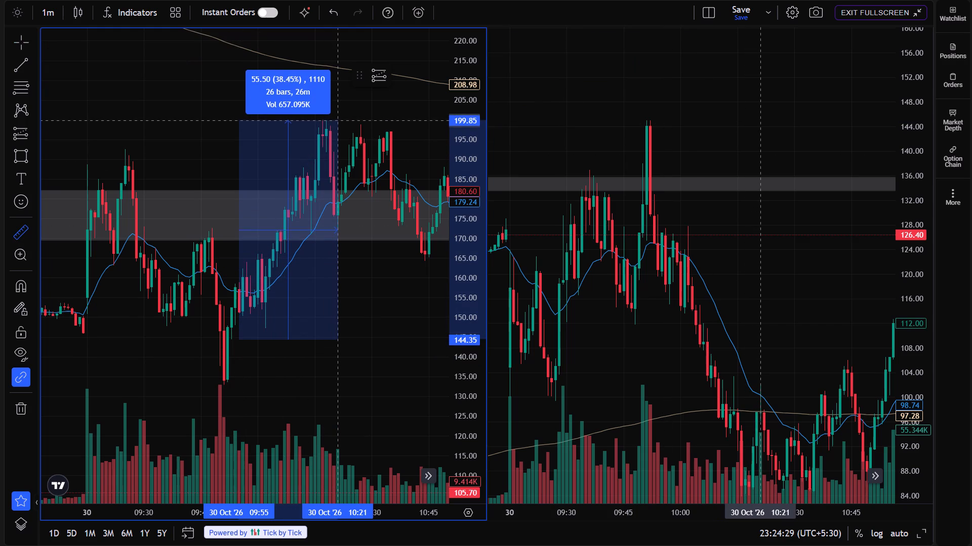
left_click(340, 122)
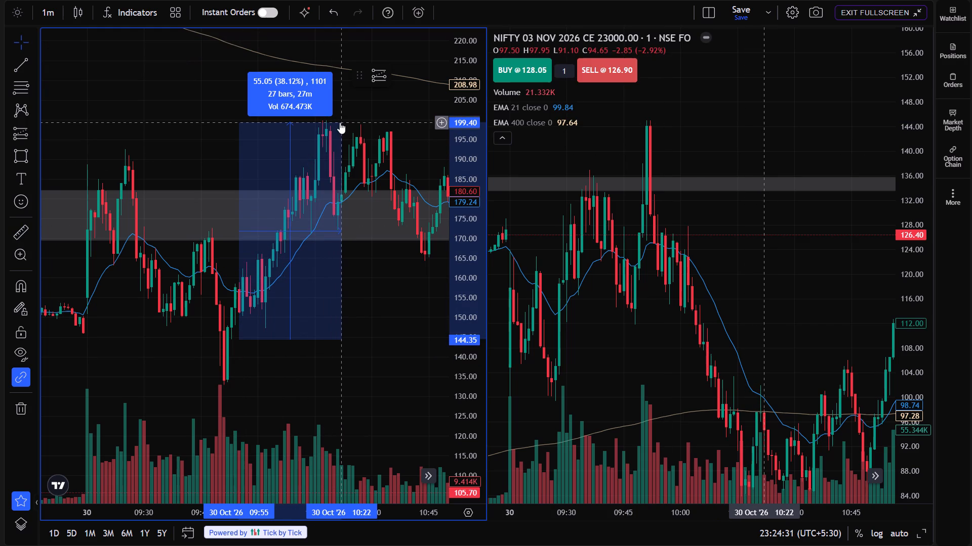
left_click(340, 122)
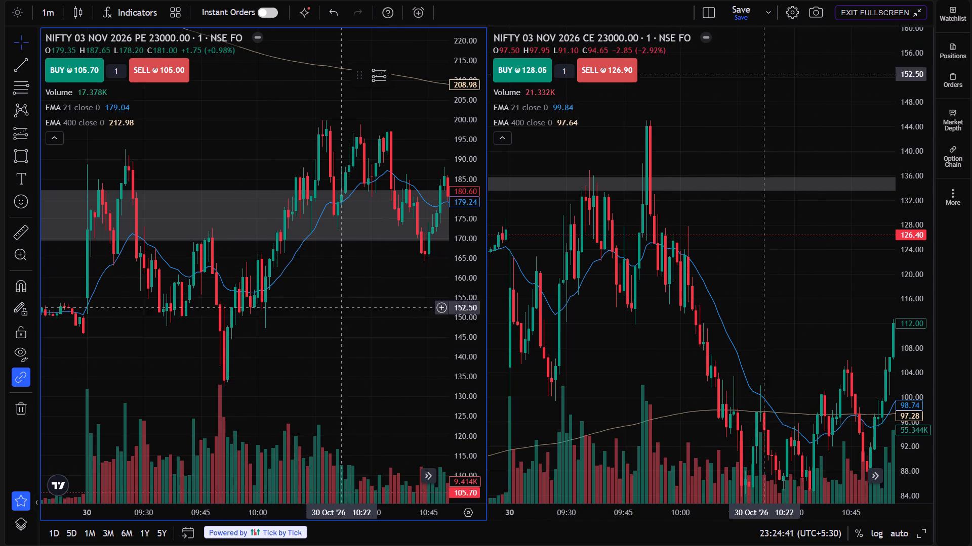
Compare the put's and call's 1-minute moves on 30 October between the 09:15 open and 10:45 against their grey zones.
left_click_drag(310, 334, 350, 324)
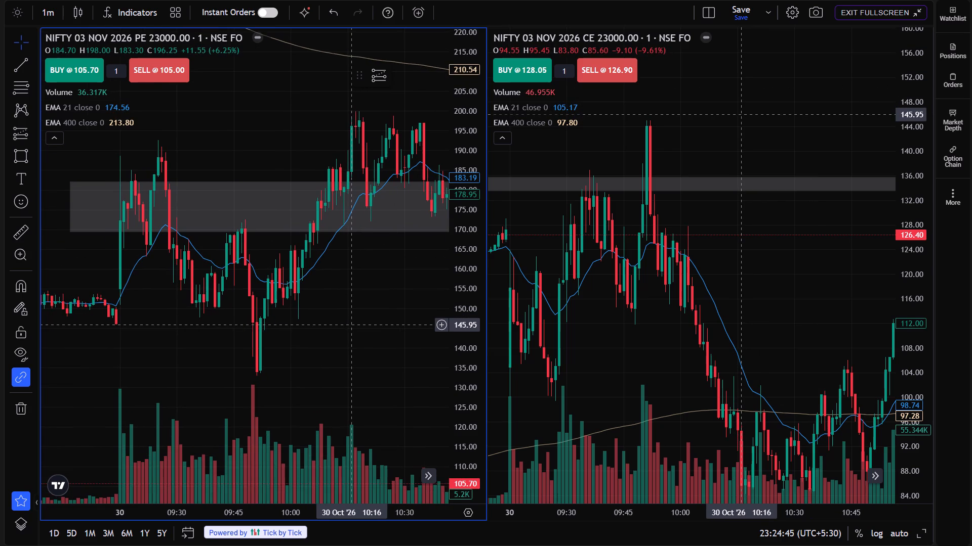
left_click_drag(684, 337, 683, 337)
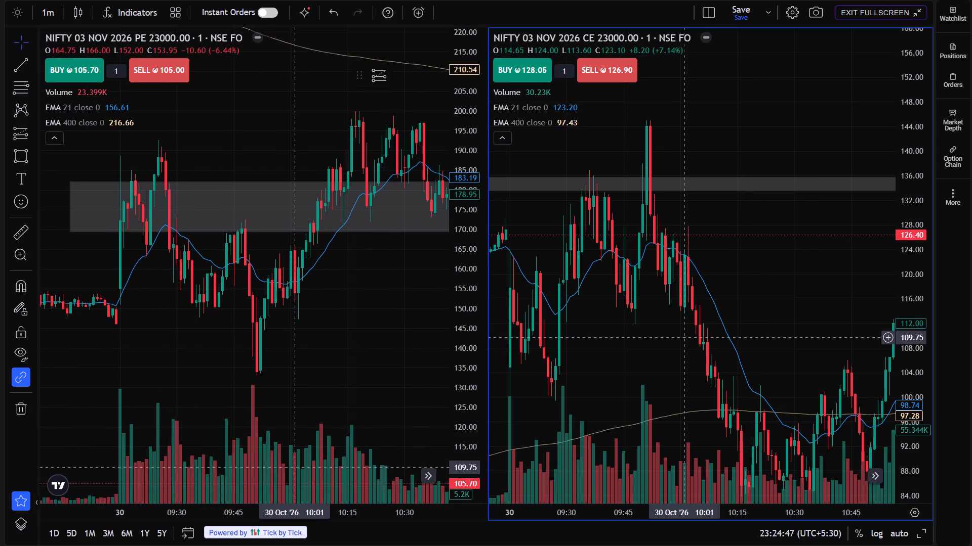
left_click_drag(683, 337, 664, 270)
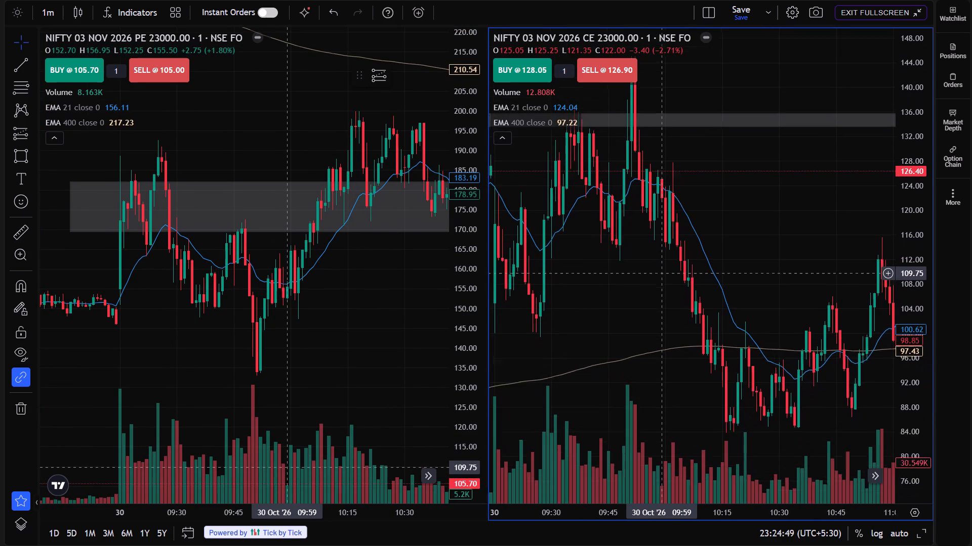
left_click_drag(664, 270, 720, 252)
left_click_drag(684, 282, 708, 250)
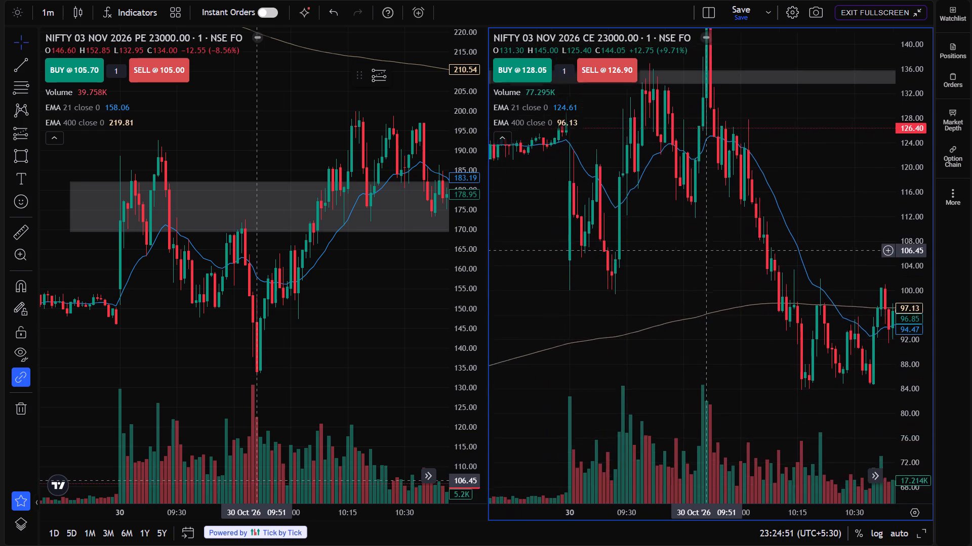
left_click_drag(708, 250, 718, 323)
left_click_drag(368, 318, 337, 312)
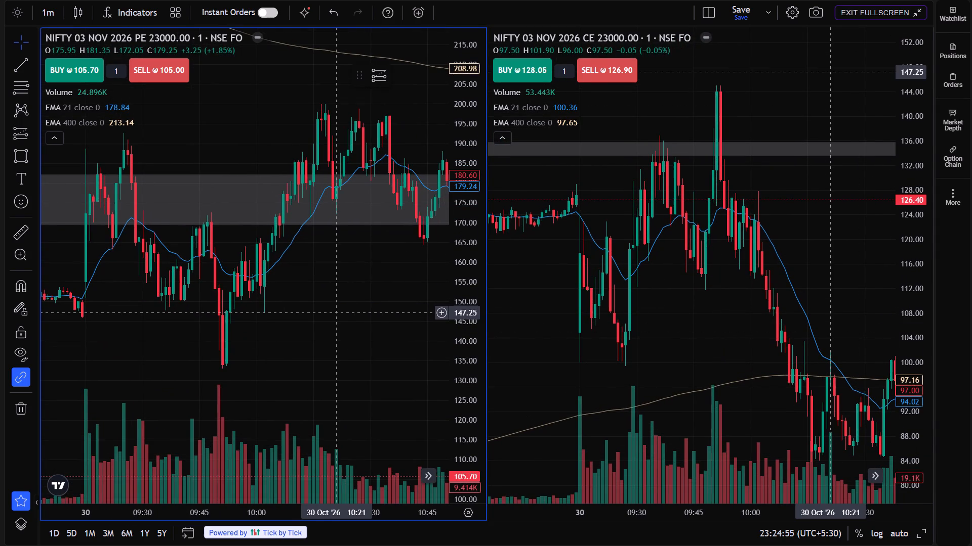
left_click_drag(732, 346, 667, 293)
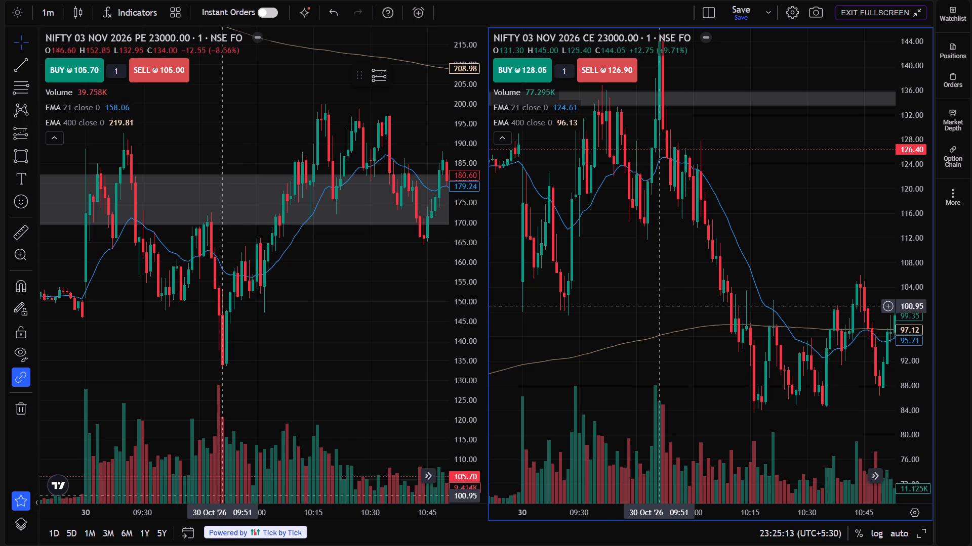
left_click_drag(646, 299, 716, 368)
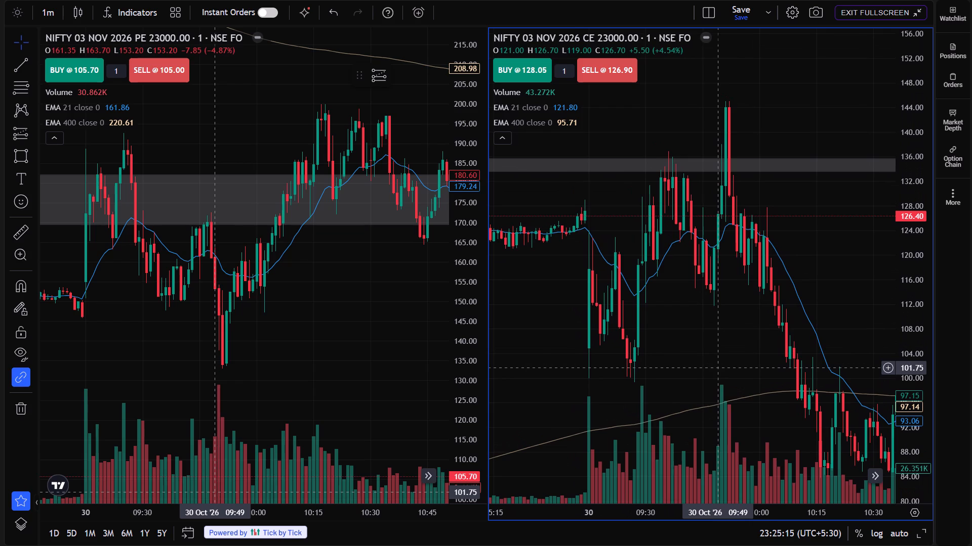
left_click_drag(737, 353, 704, 351)
left_click_drag(726, 347, 712, 347)
left_click_drag(717, 362, 709, 362)
Switch the 23000 call chart to the 5-minute timeframe and examine its 30 October session around the grey zone and EMAs.
key("5")
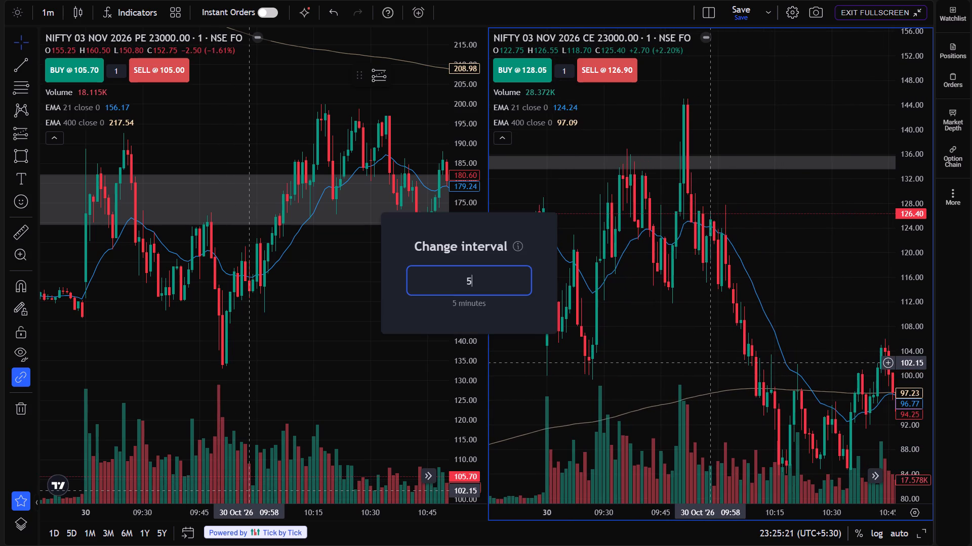
key("Return")
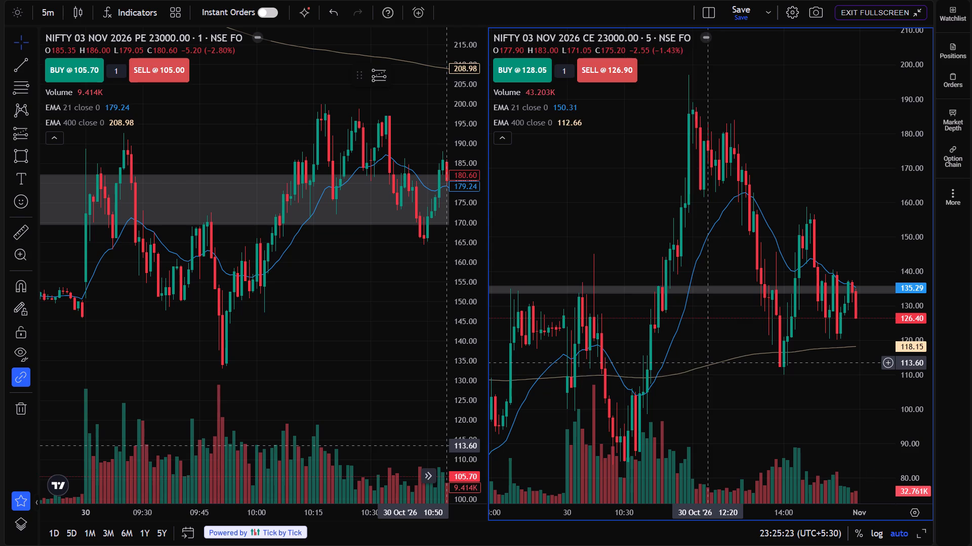
left_click_drag(707, 406, 731, 385)
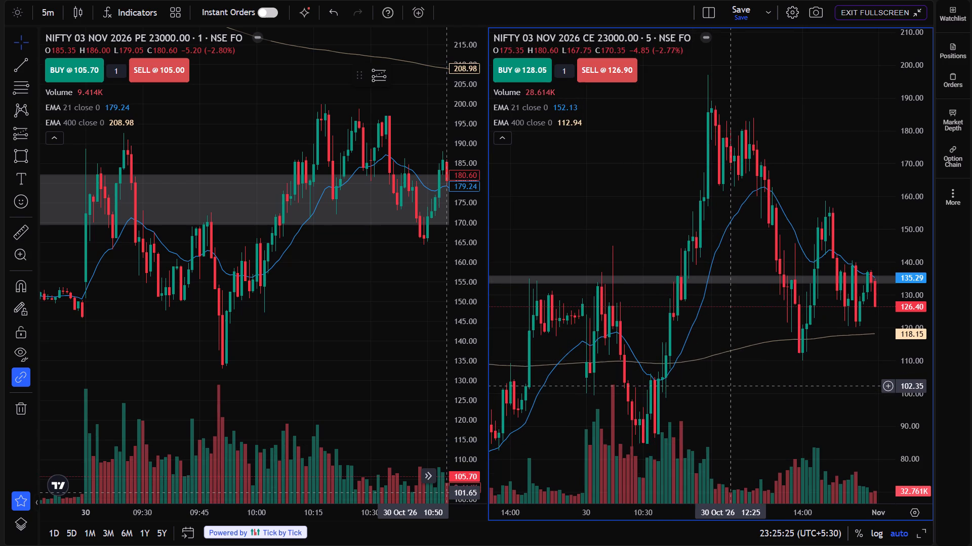
left_click_drag(731, 385, 752, 310)
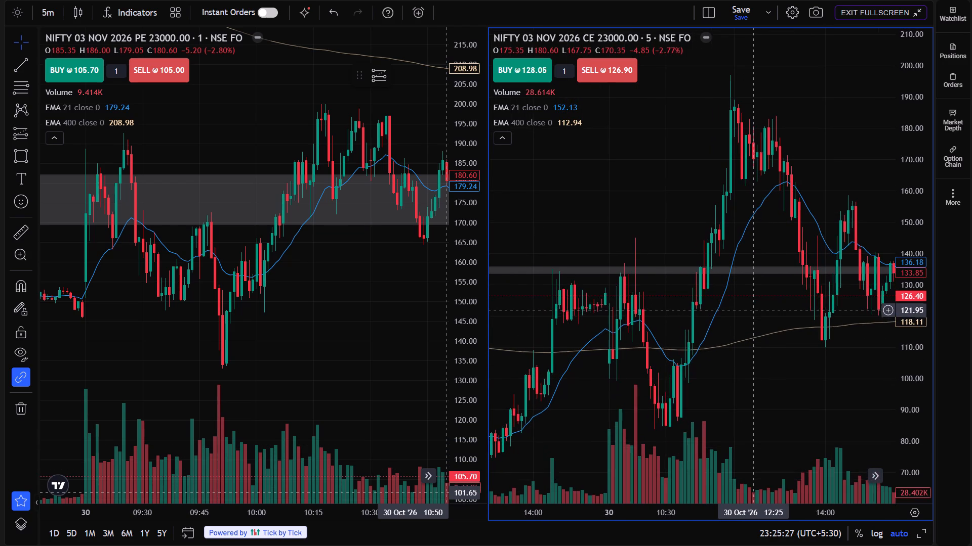
left_click_drag(752, 310, 753, 302)
left_click_drag(758, 342, 760, 329)
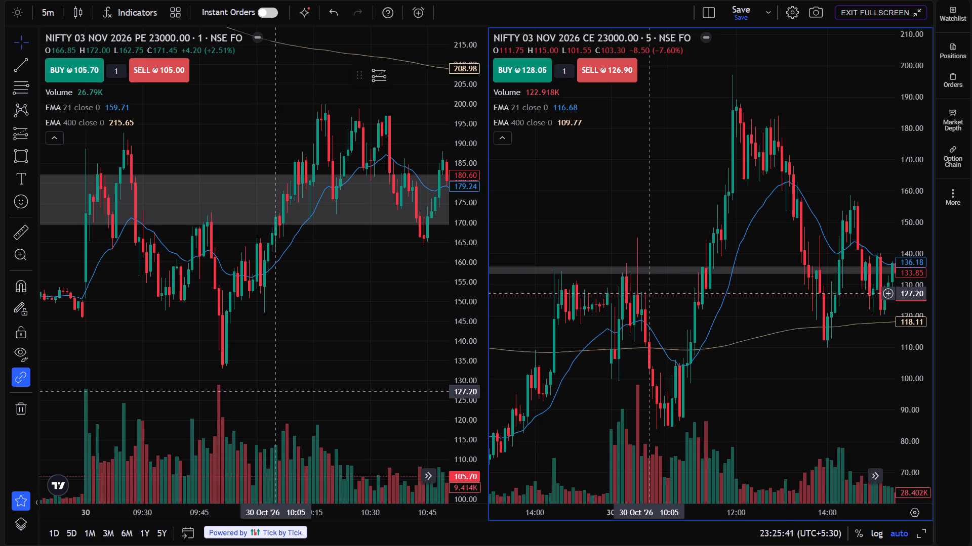
left_click_drag(602, 415, 633, 389)
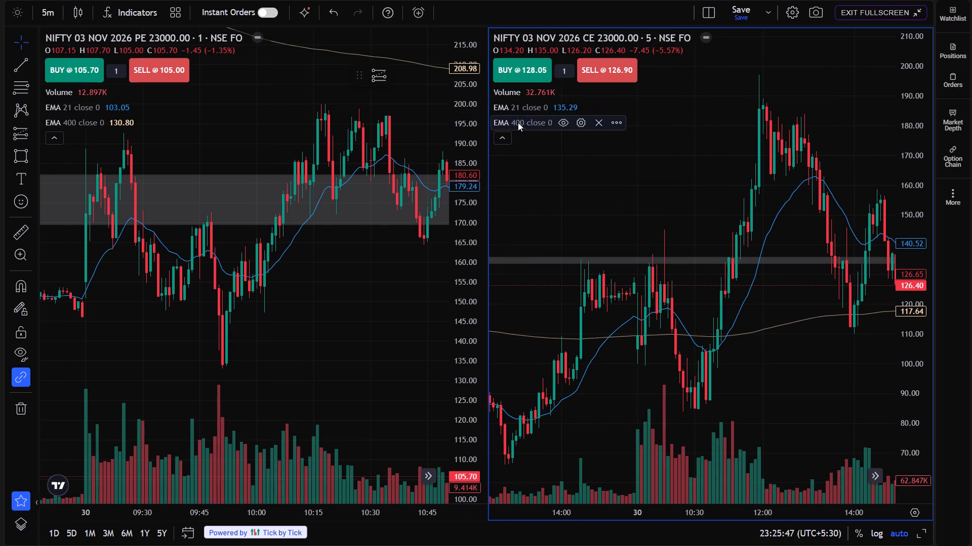
Add a Moving Average Exponential indicator to the 5-minute 23000 call chart.
left_click(137, 3)
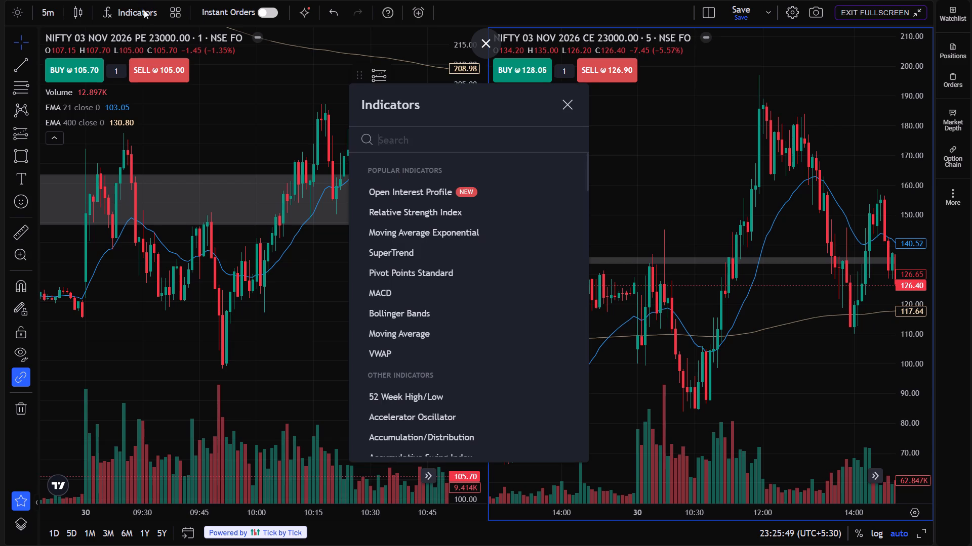
type("em")
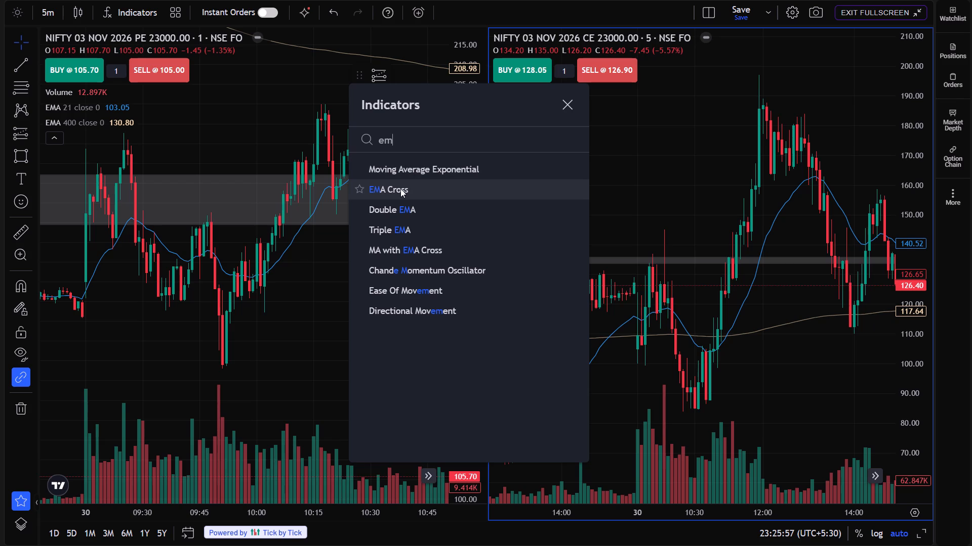
left_click(424, 167)
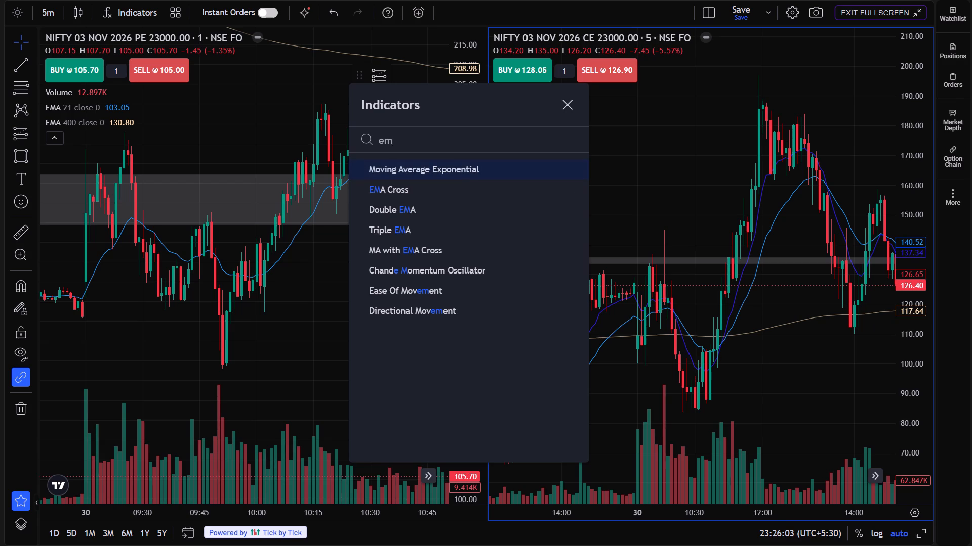
left_click(573, 105)
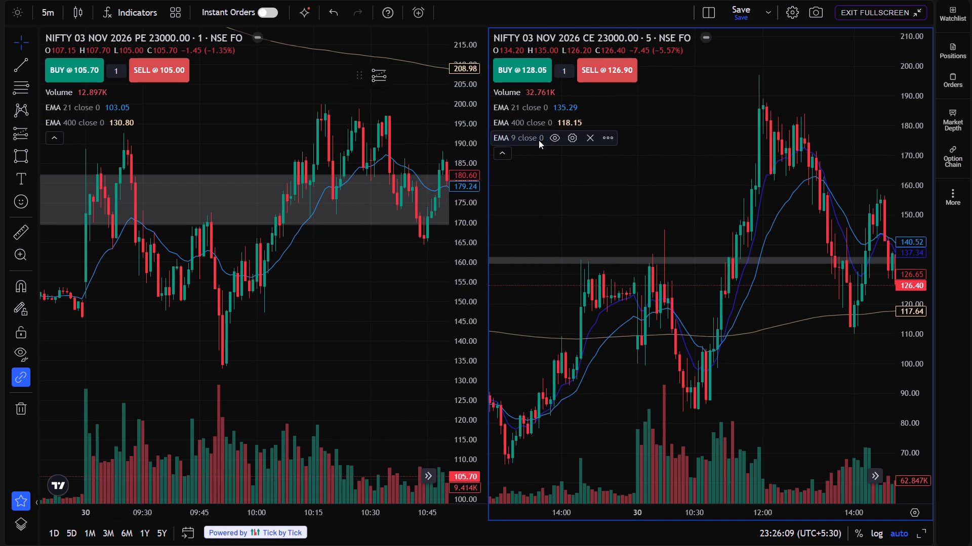
Set the length of the call chart's newly added EMA to 7.
left_click(577, 136)
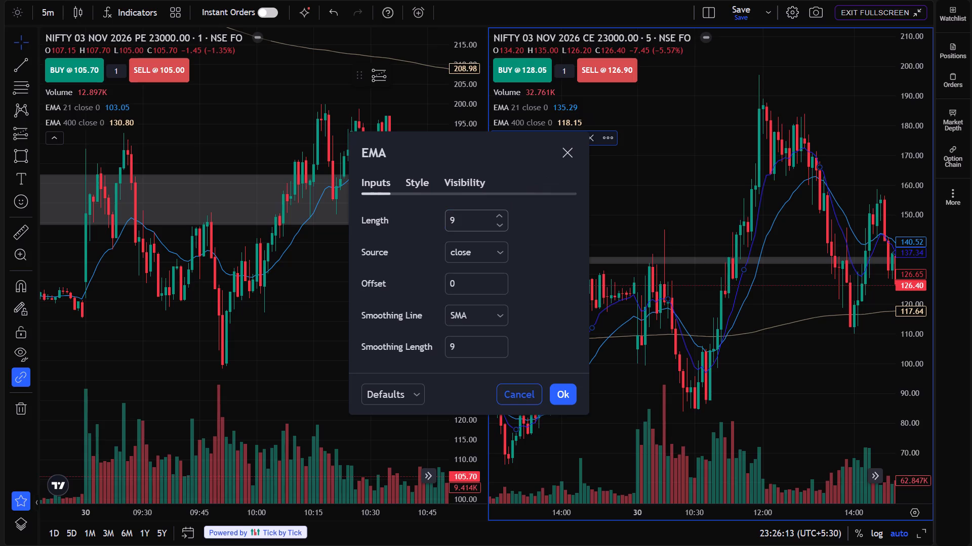
left_click(471, 224)
key("BackSpace")
key("7")
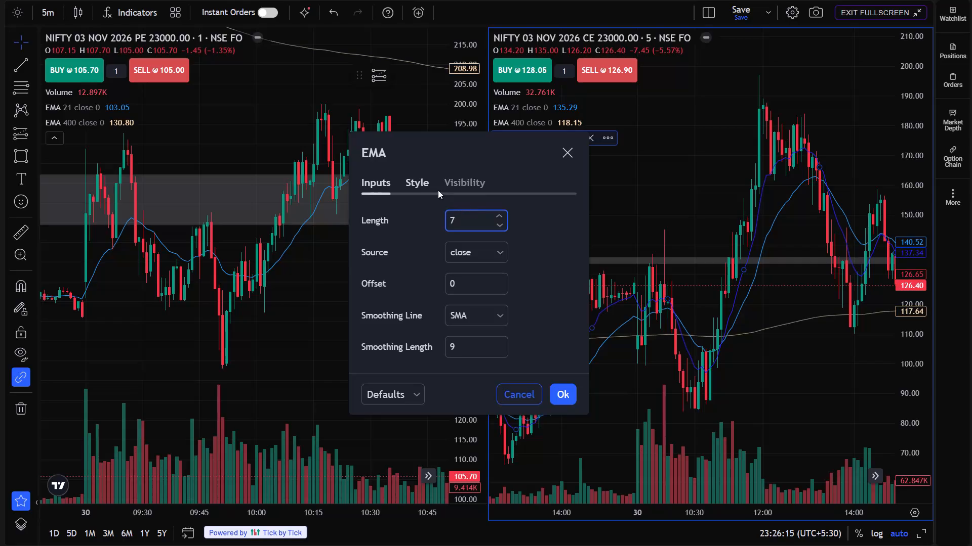
Change the plot colour of the call chart's 7-period EMA to light grey, after trying pale yellow, orange, pink and red.
left_click(420, 185)
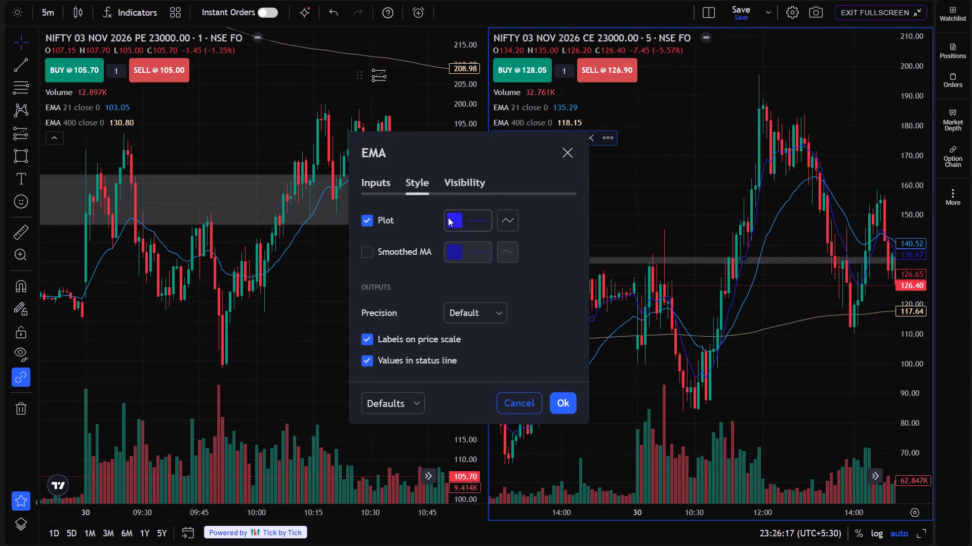
left_click(448, 217)
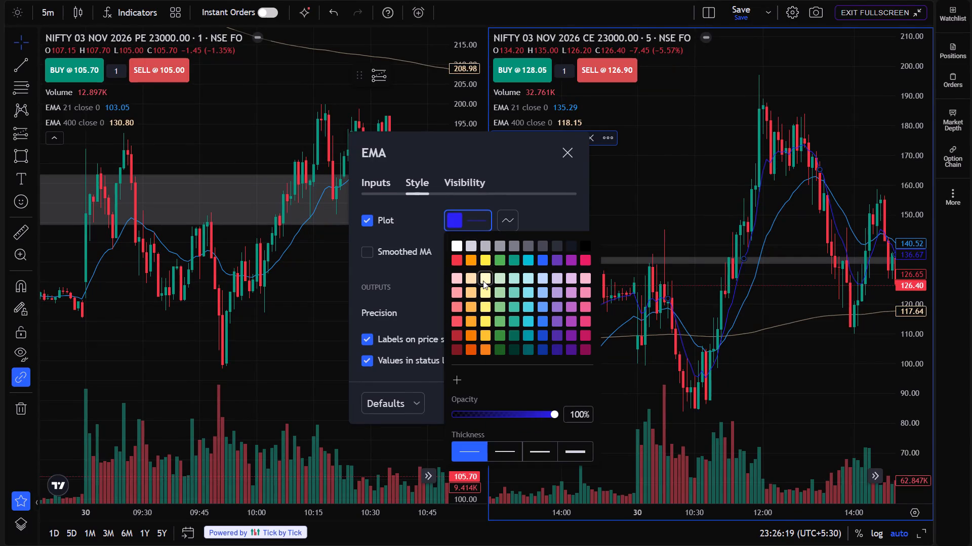
left_click(483, 281)
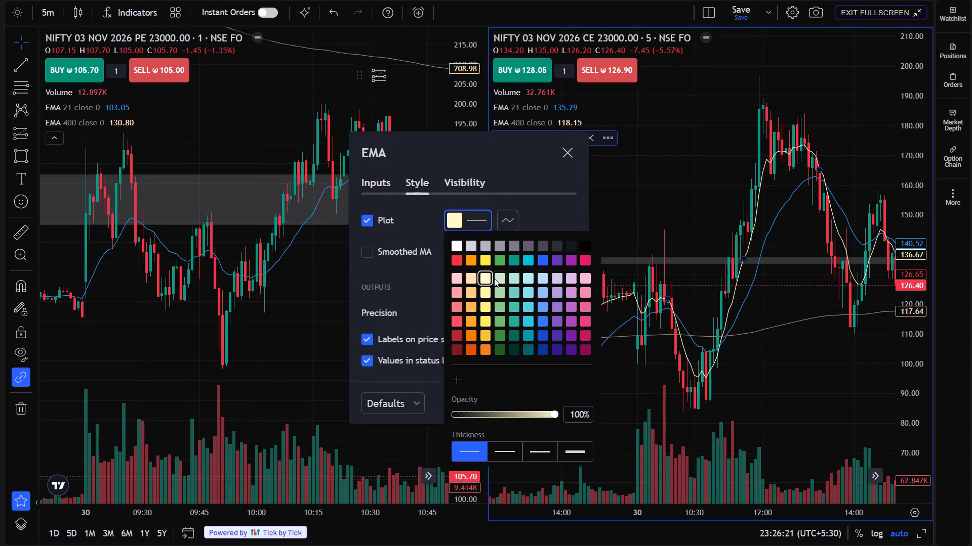
left_click(467, 276)
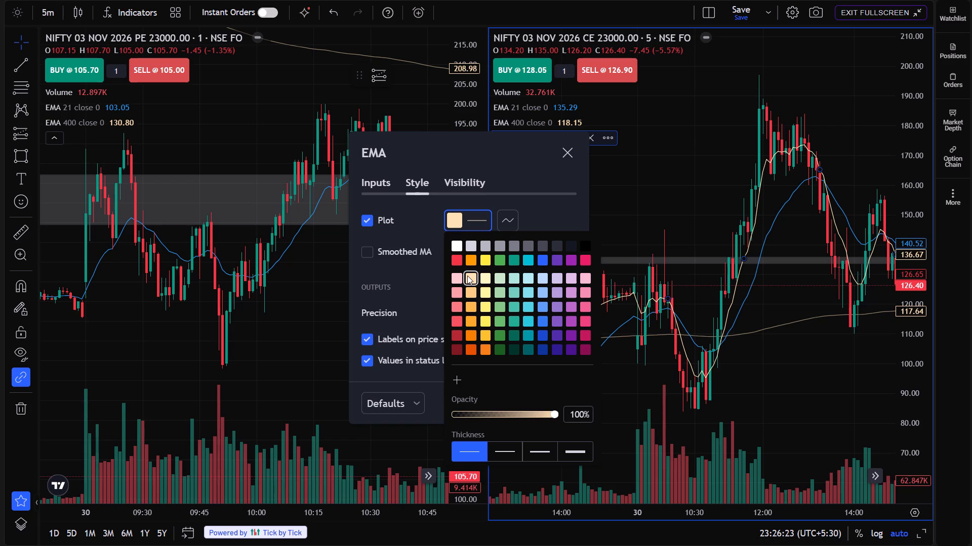
left_click(457, 281)
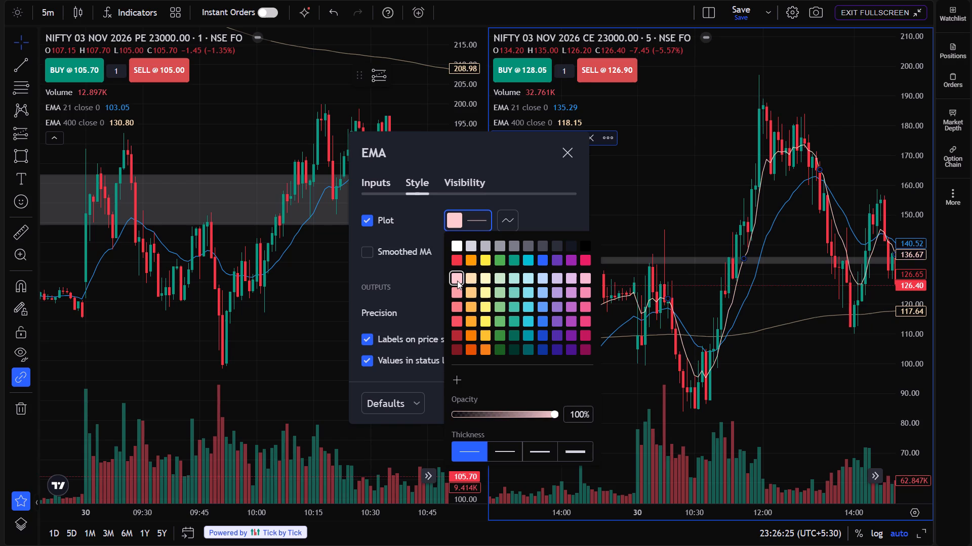
left_click(457, 262)
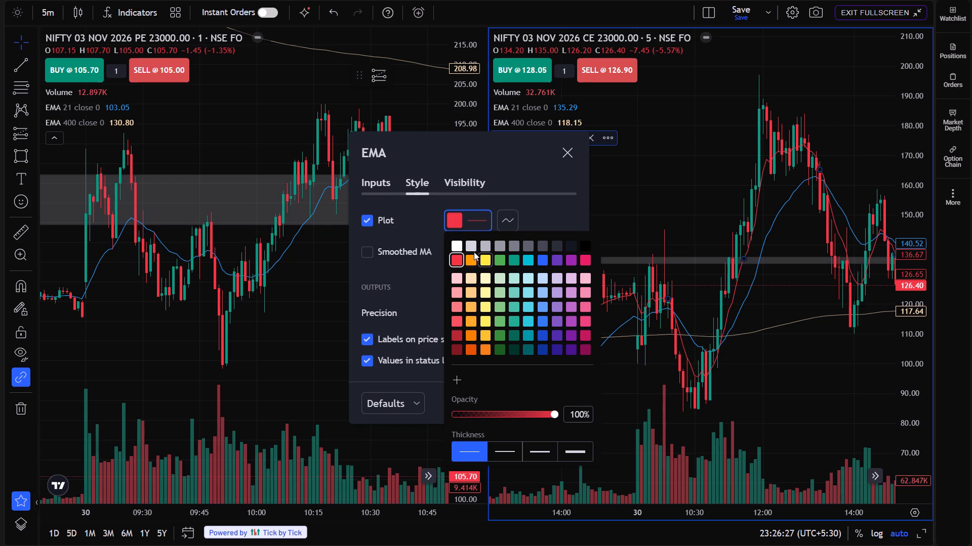
left_click(469, 246)
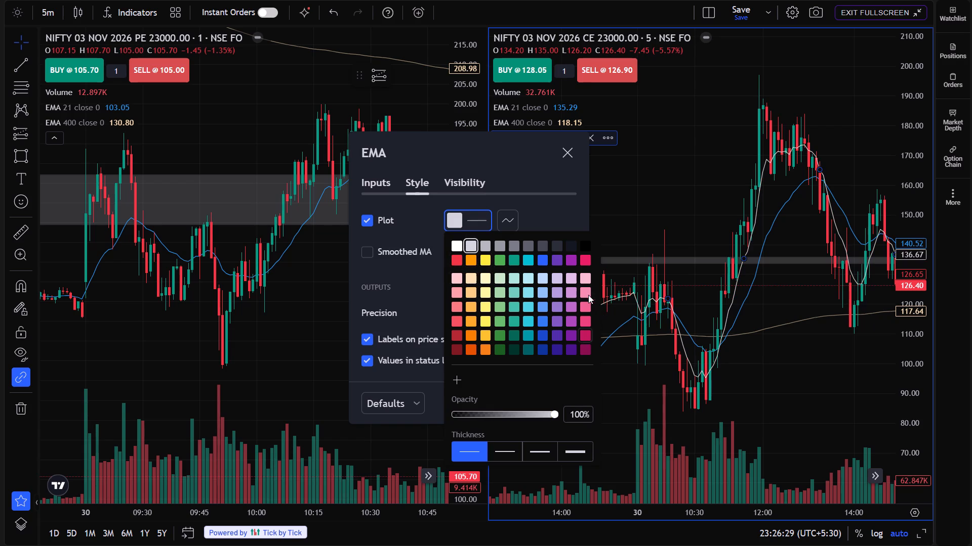
scroll(511, 310, "down", 3)
left_click(569, 152)
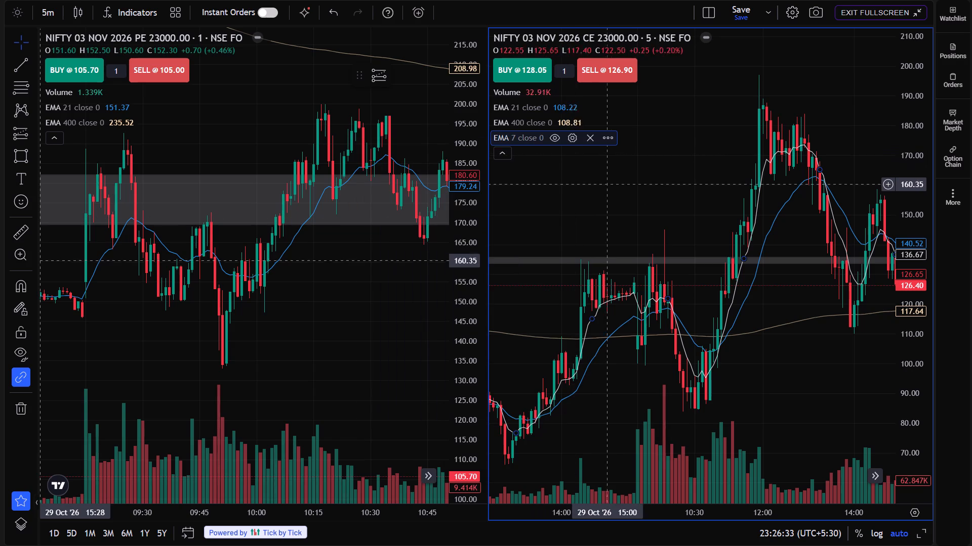
left_click(605, 188)
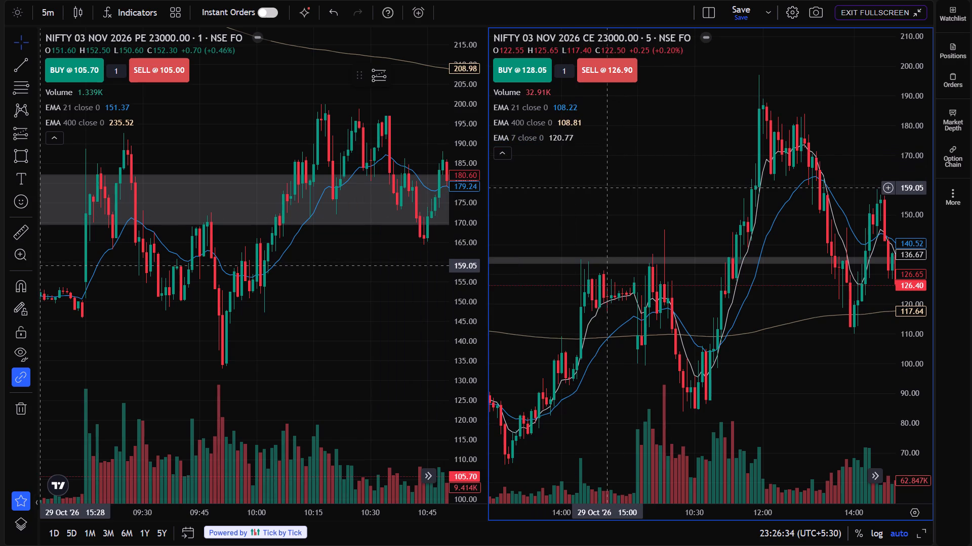
Add a Moving Average Exponential indicator to the 1-minute NIFTY 23000 put chart.
left_click_drag(605, 188, 590, 174)
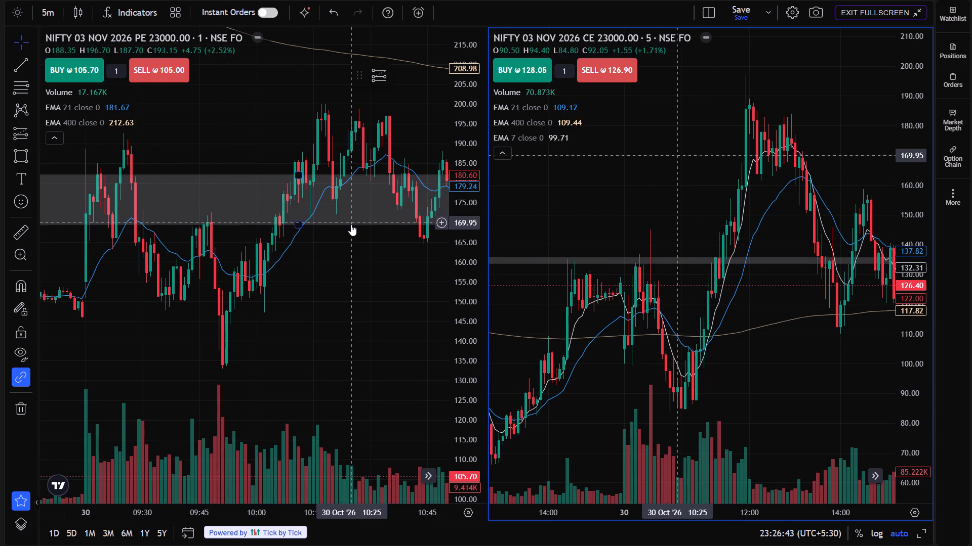
left_click(189, 221)
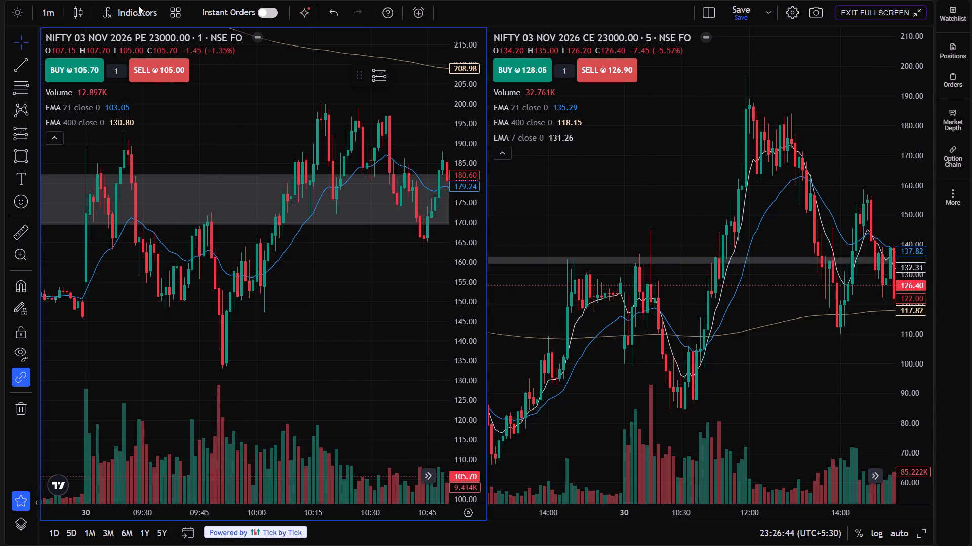
left_click(138, 8)
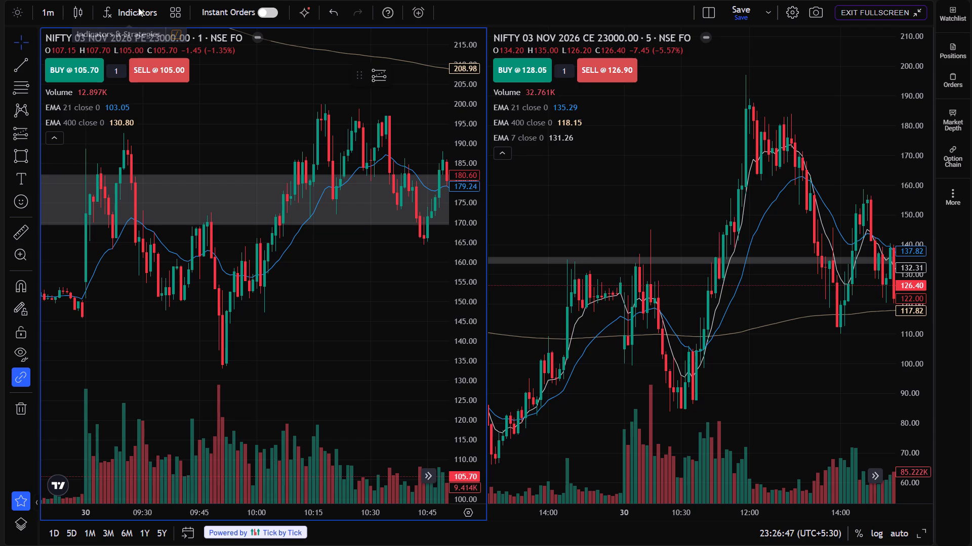
type("ema")
left_click(433, 170)
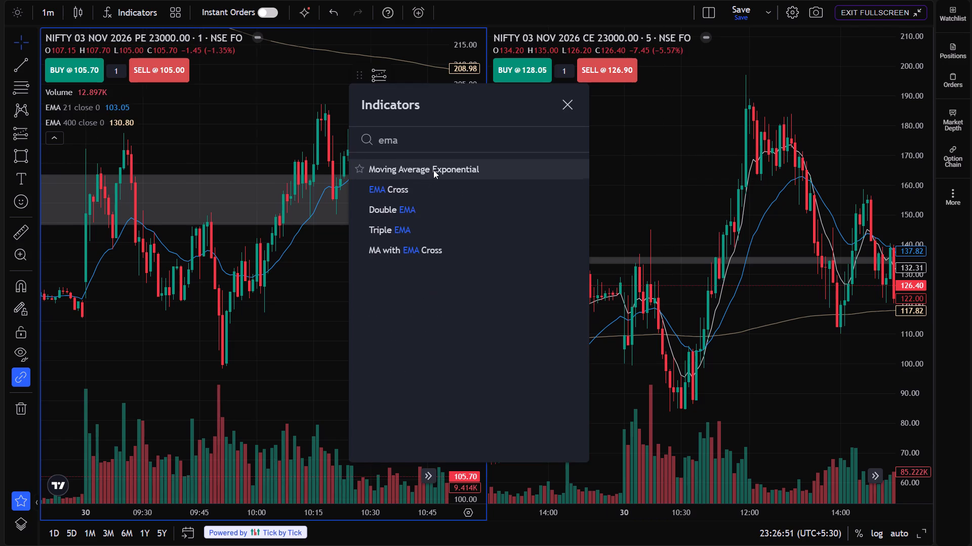
left_click(571, 111)
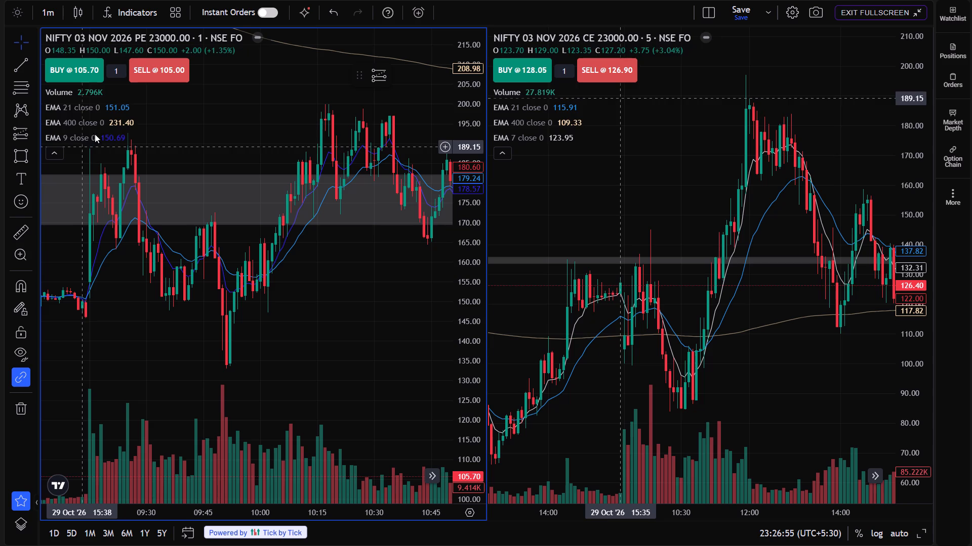
Set the plot colour of the put chart's newly added EMA to light grey, after trying white and darker grey.
left_click(123, 135)
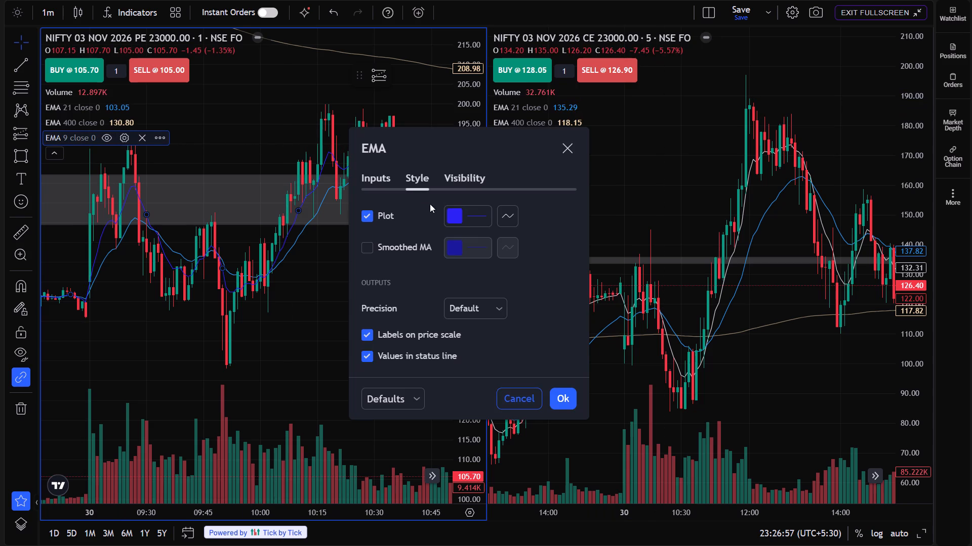
left_click(452, 217)
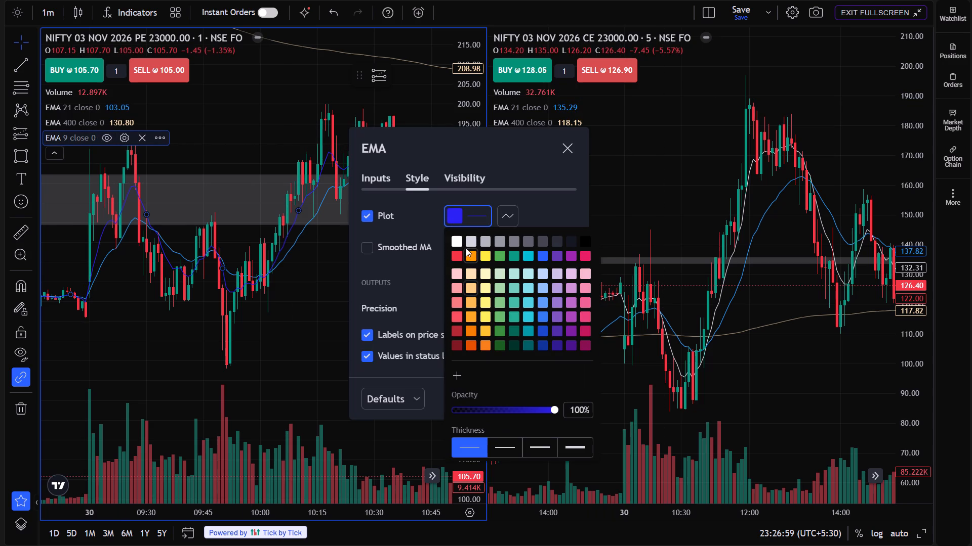
left_click(455, 241)
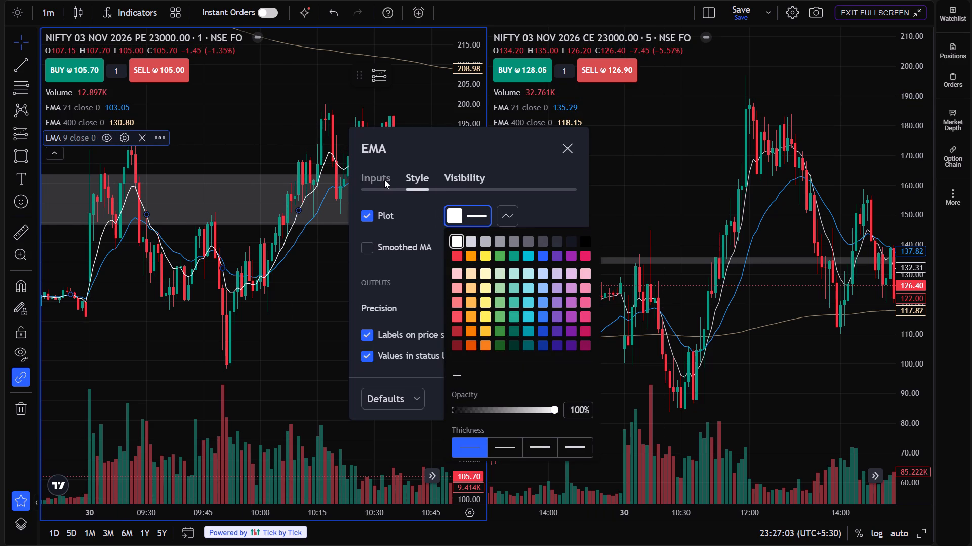
left_click(470, 242)
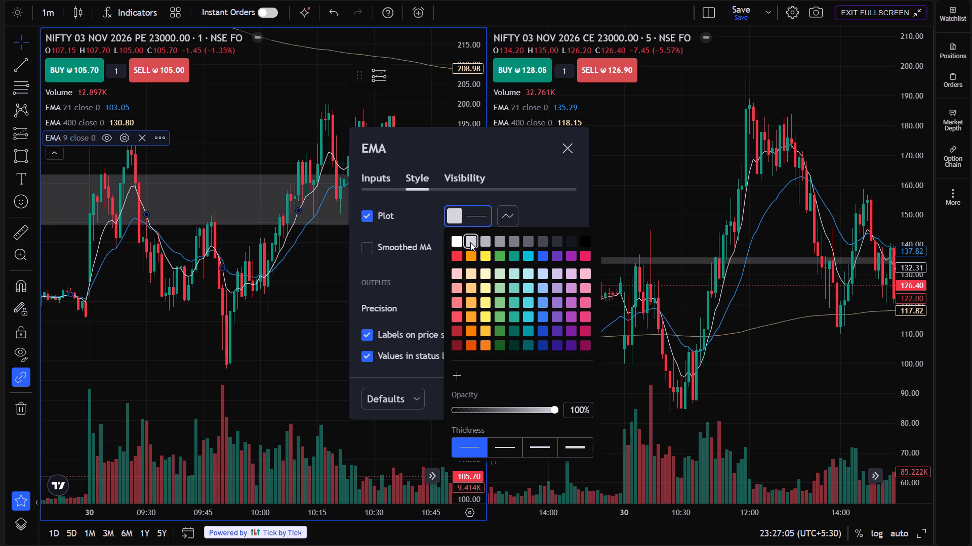
left_click(470, 242)
left_click(493, 241)
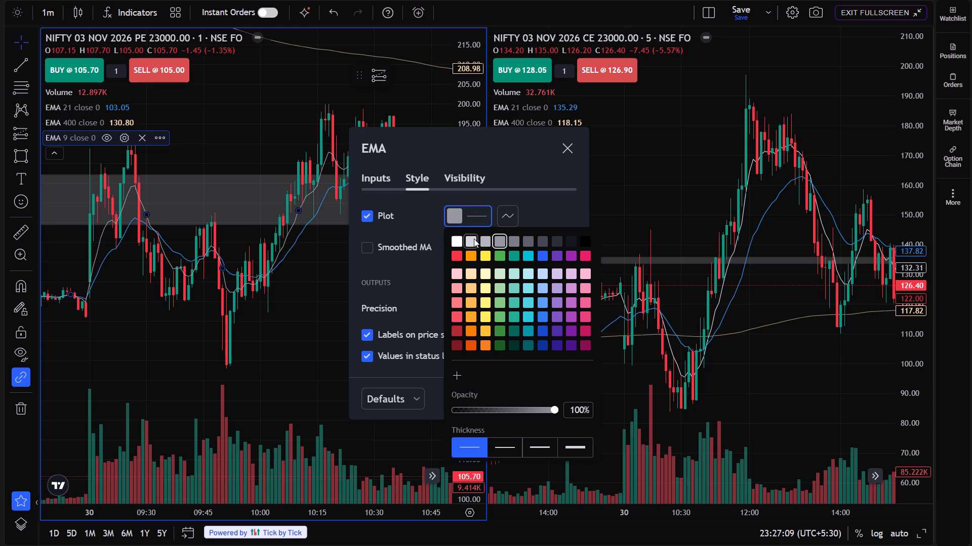
left_click(471, 239)
Set the length of the put chart's newly added EMA to 7.
left_click(378, 174)
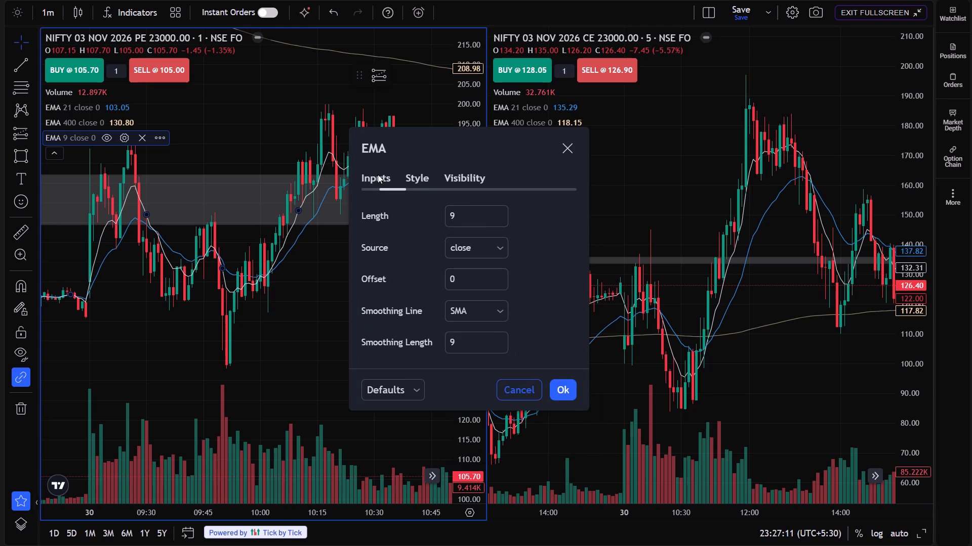
left_click(483, 210)
key("BackSpace")
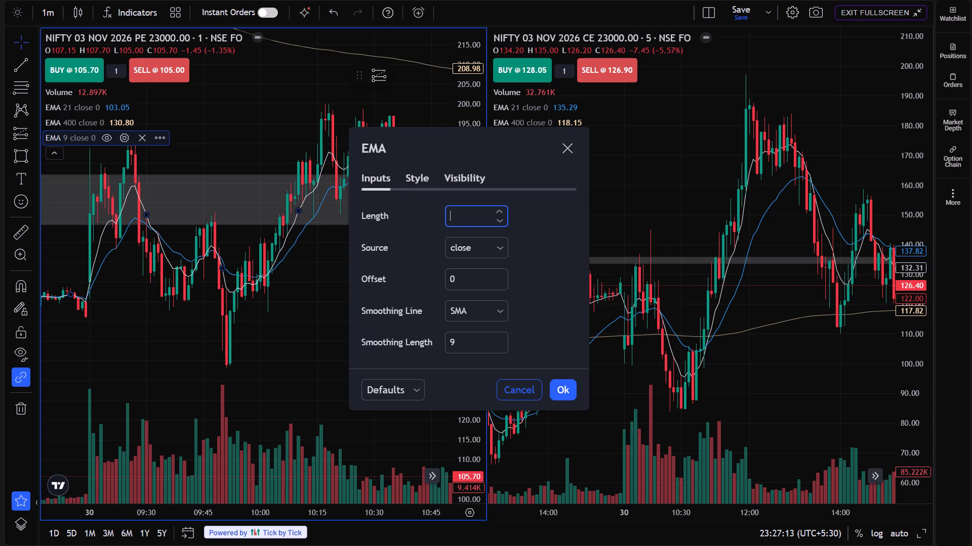
key("7")
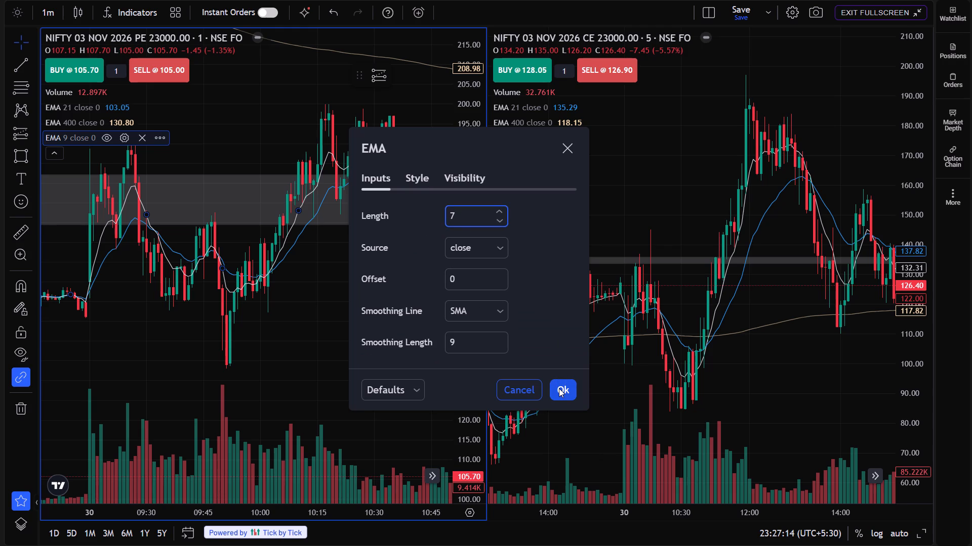
left_click(559, 390)
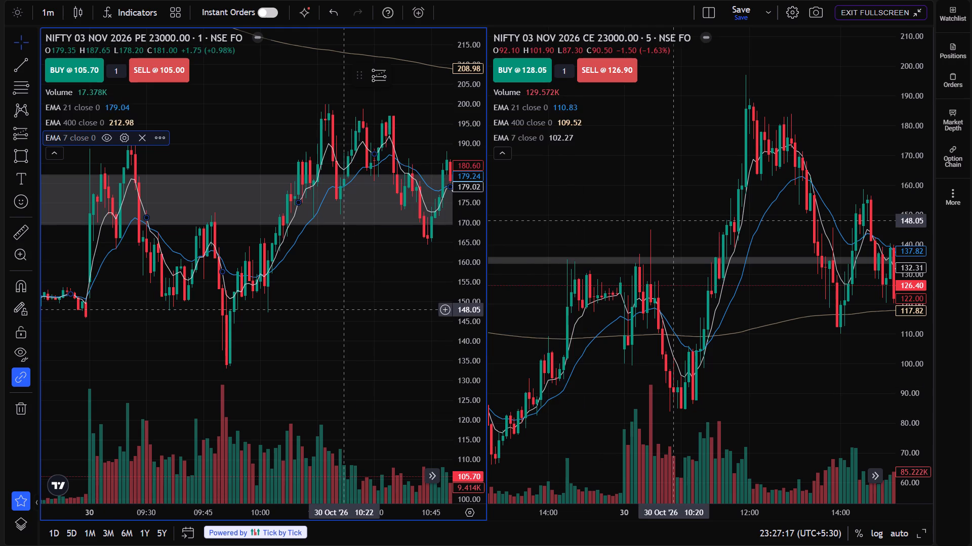
left_click(342, 309)
Switch the NIFTY 23000 call chart to the 1-minute timeframe.
left_click_drag(342, 309, 363, 313)
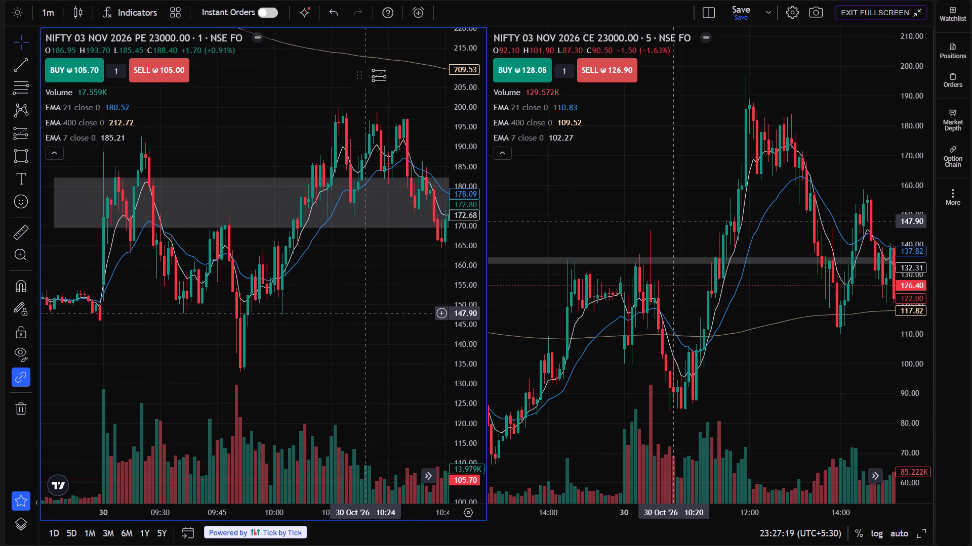
left_click_drag(337, 325, 289, 362)
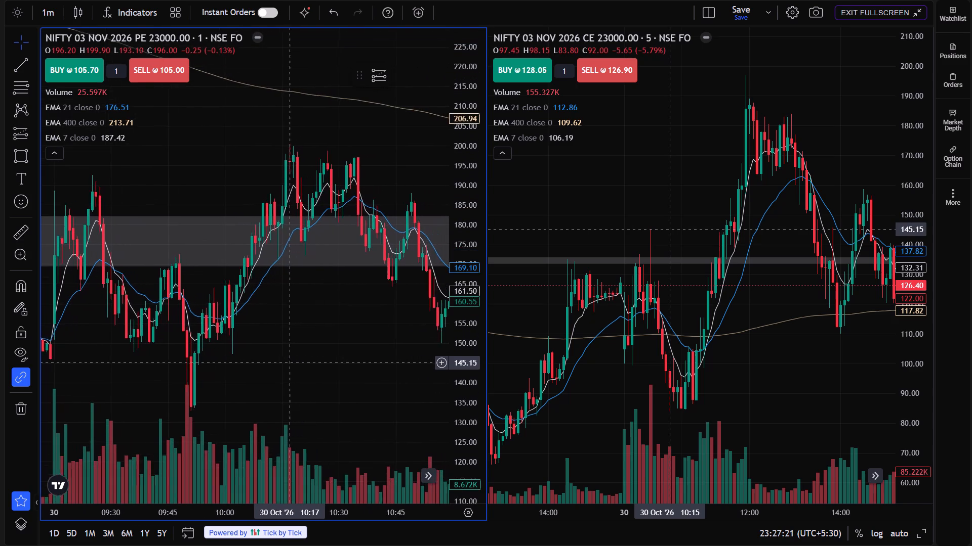
left_click_drag(289, 362, 306, 307)
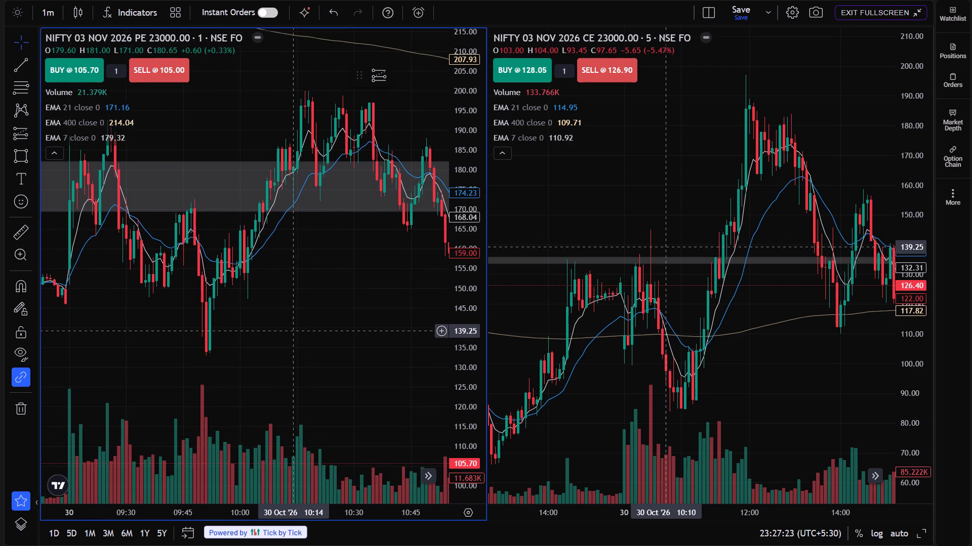
left_click(646, 244)
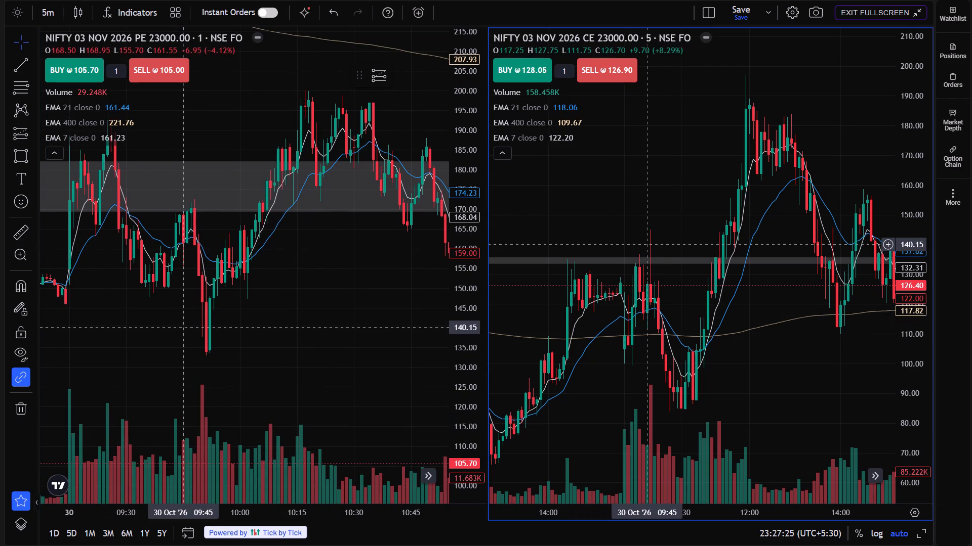
key("1")
key("Return")
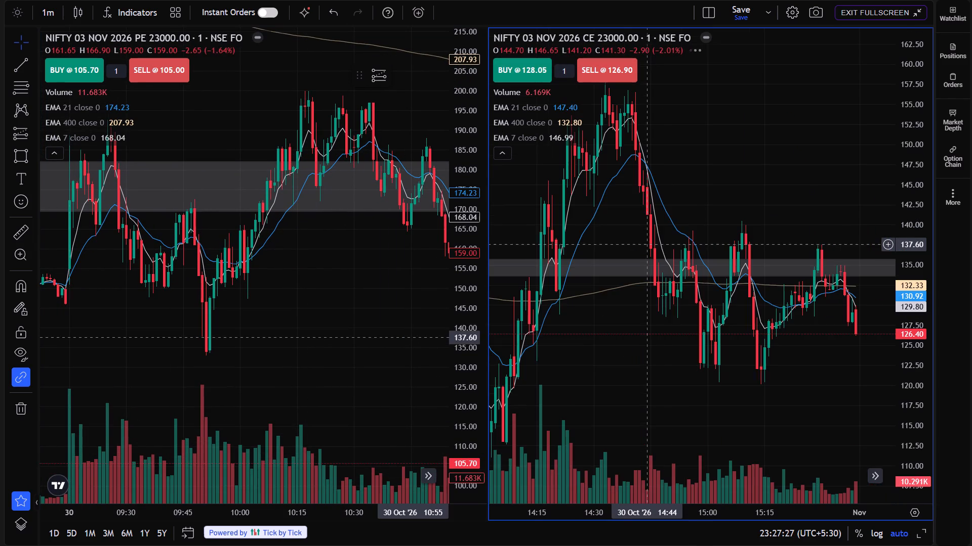
Go back through the call's 1-minute 30 October session to its 09:15 open, examining price against the grey zone and EMAs.
left_click_drag(632, 329, 821, 276)
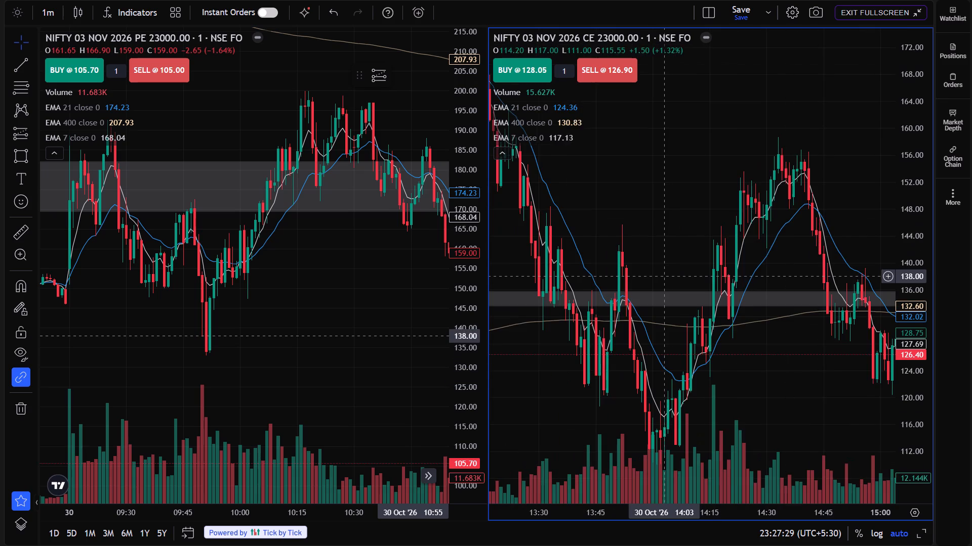
left_click_drag(665, 277, 902, 256)
left_click_drag(688, 303, 875, 310)
left_click_drag(741, 293, 905, 231)
left_click_drag(748, 375, 863, 304)
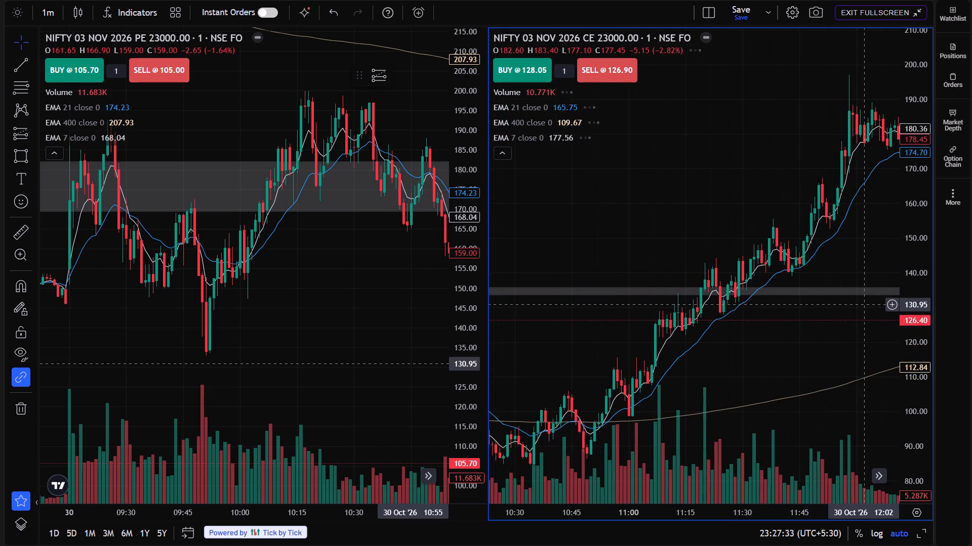
left_click_drag(731, 382, 856, 330)
left_click_drag(692, 330, 725, 323)
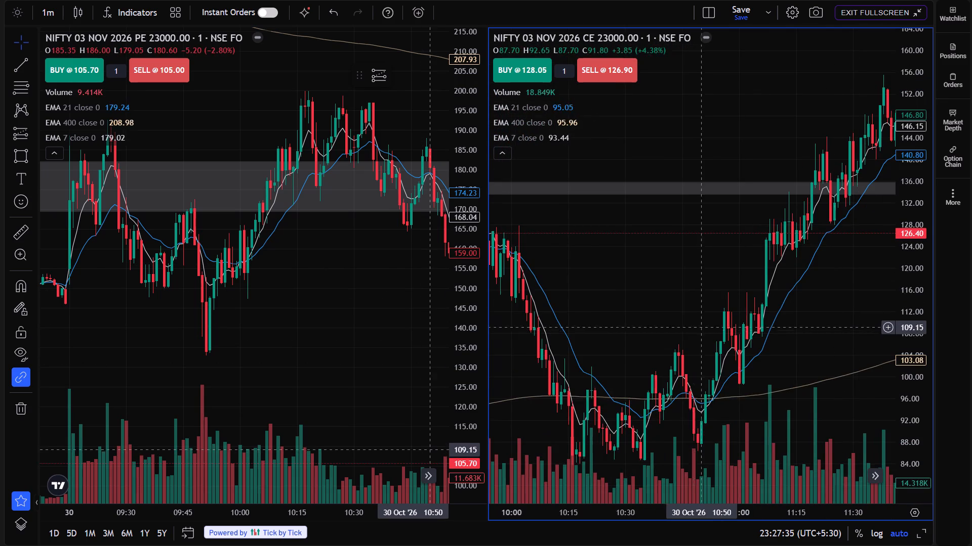
left_click_drag(725, 323, 889, 326)
left_click_drag(699, 350, 768, 400)
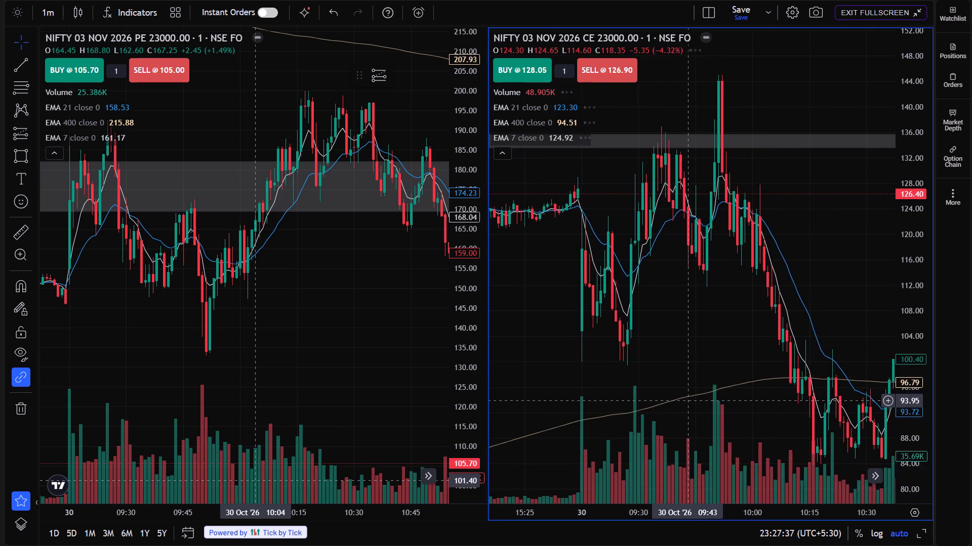
left_click_drag(768, 400, 767, 401)
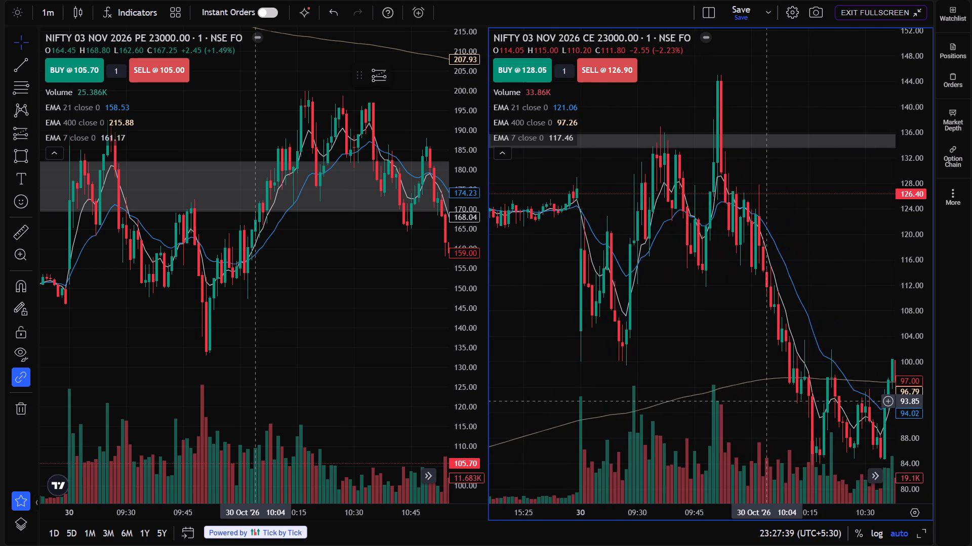
left_click_drag(728, 355, 706, 360)
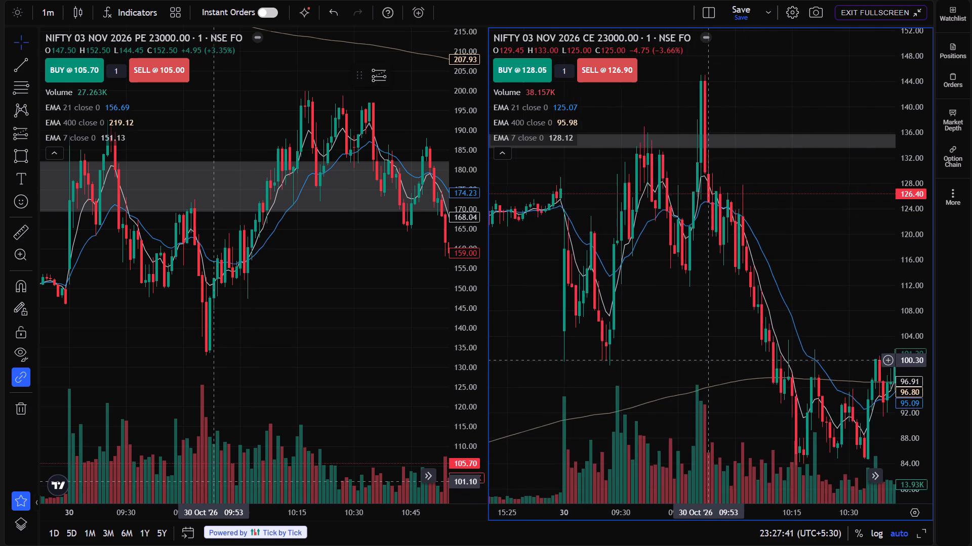
Examine the call's 1-minute 30 October candles between about 09:48 and 10:02 against the 7 and 21 EMAs and the grey zone.
left_click_drag(706, 360, 706, 360)
left_click_drag(720, 336, 707, 335)
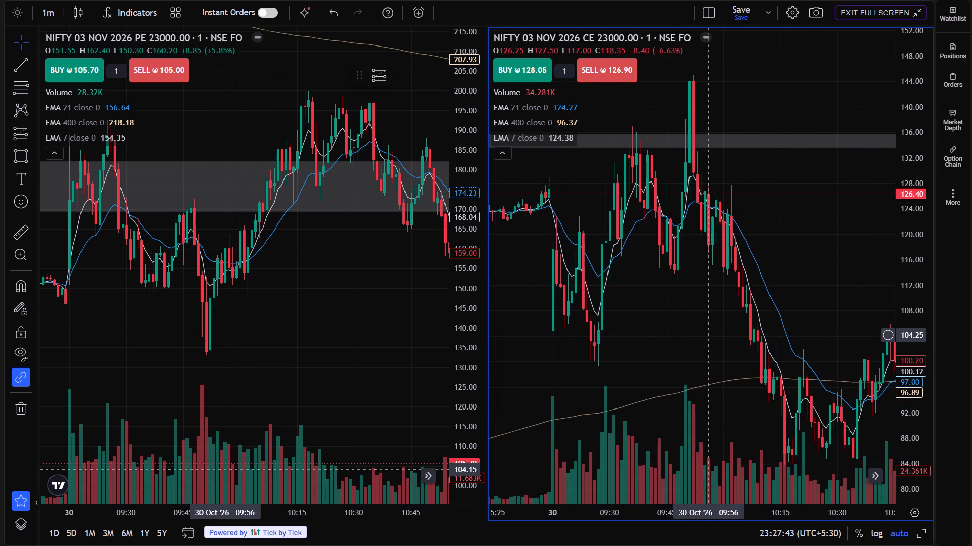
left_click_drag(707, 335, 707, 334)
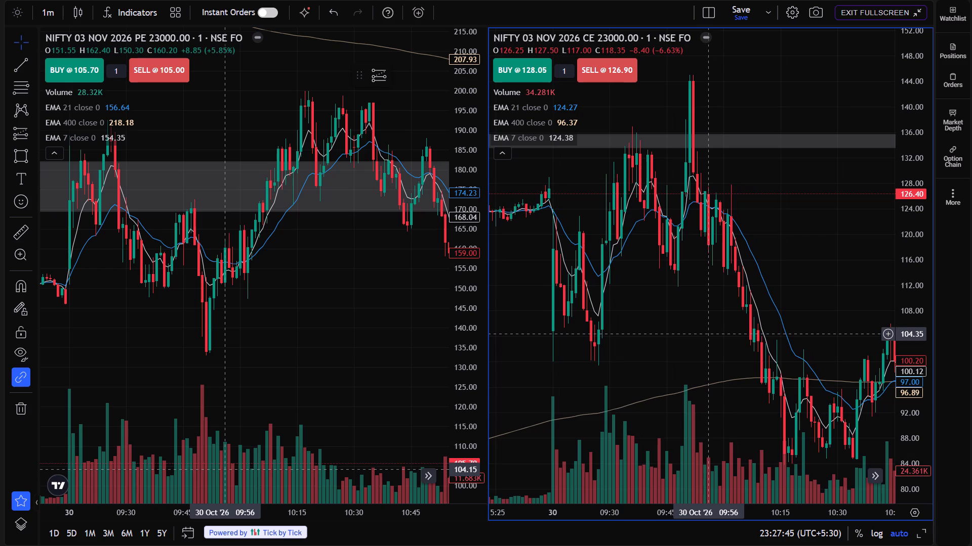
left_click_drag(707, 334, 707, 335)
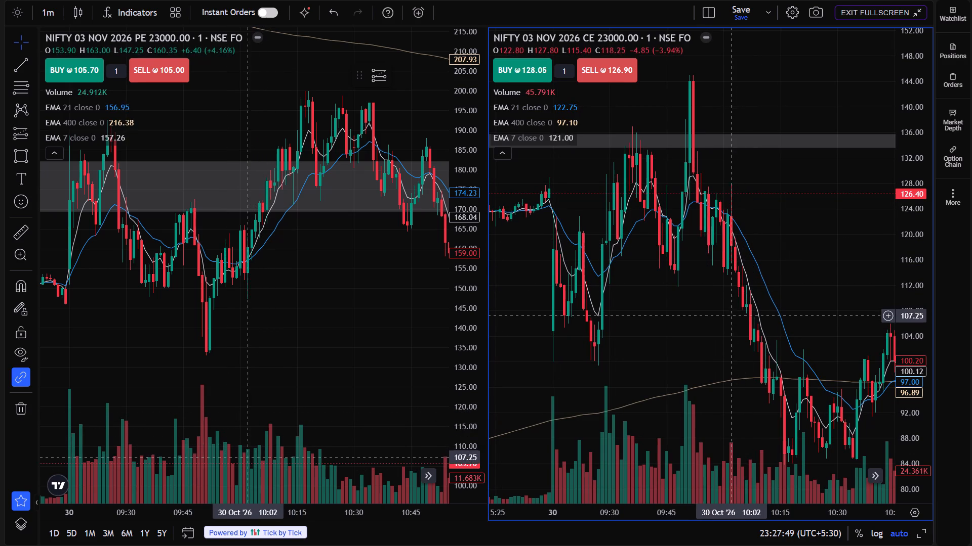
left_click_drag(724, 317, 737, 319)
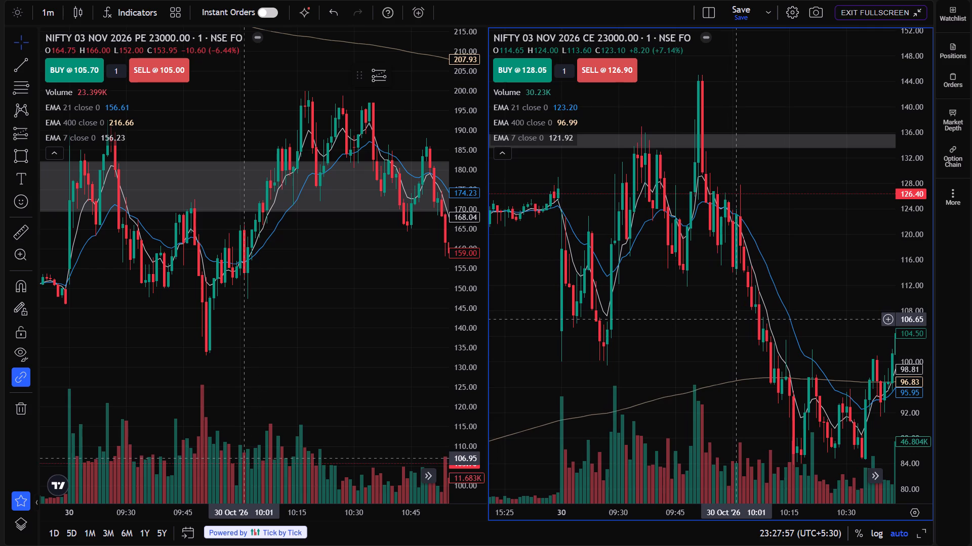
left_click(737, 319)
left_click_drag(719, 320, 726, 320)
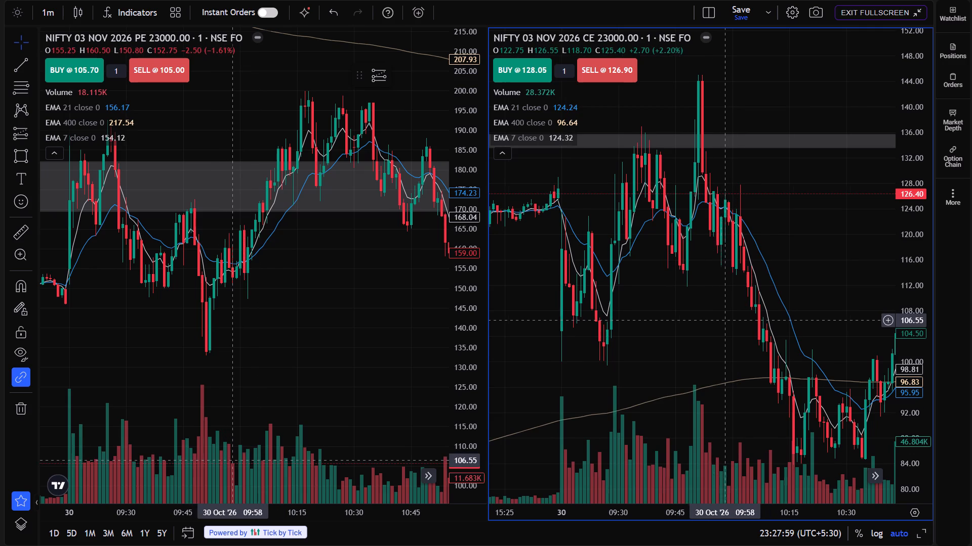
left_click_drag(726, 320, 733, 320)
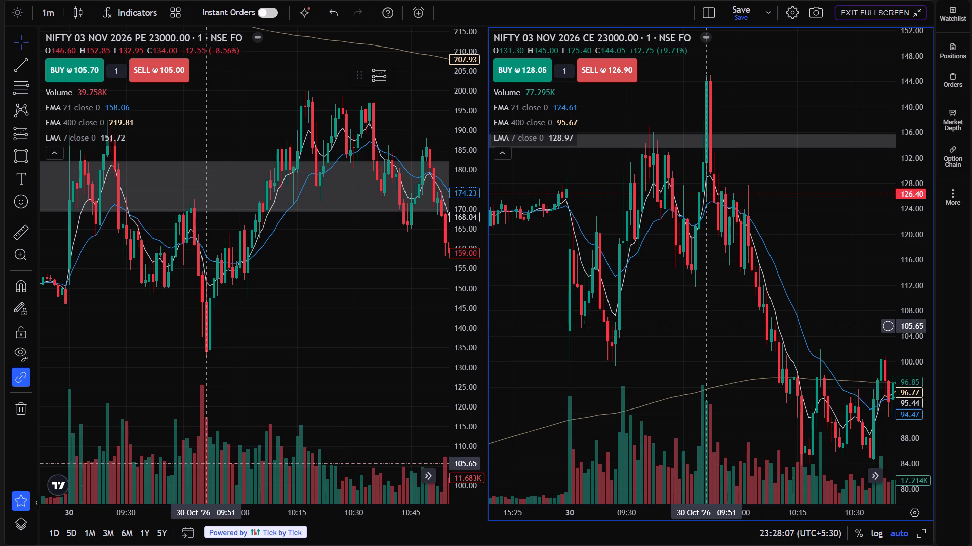
left_click_drag(706, 327, 721, 327)
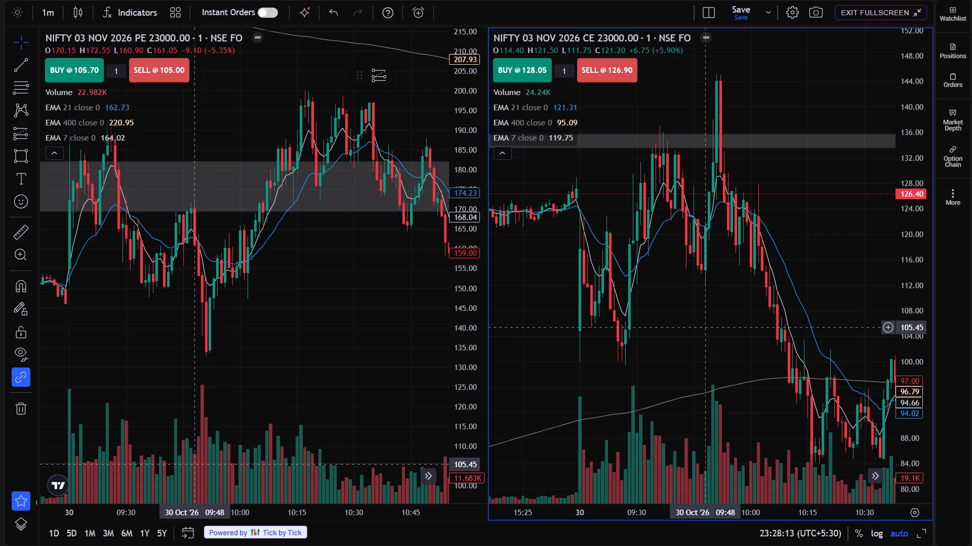
left_click_drag(705, 327, 710, 327)
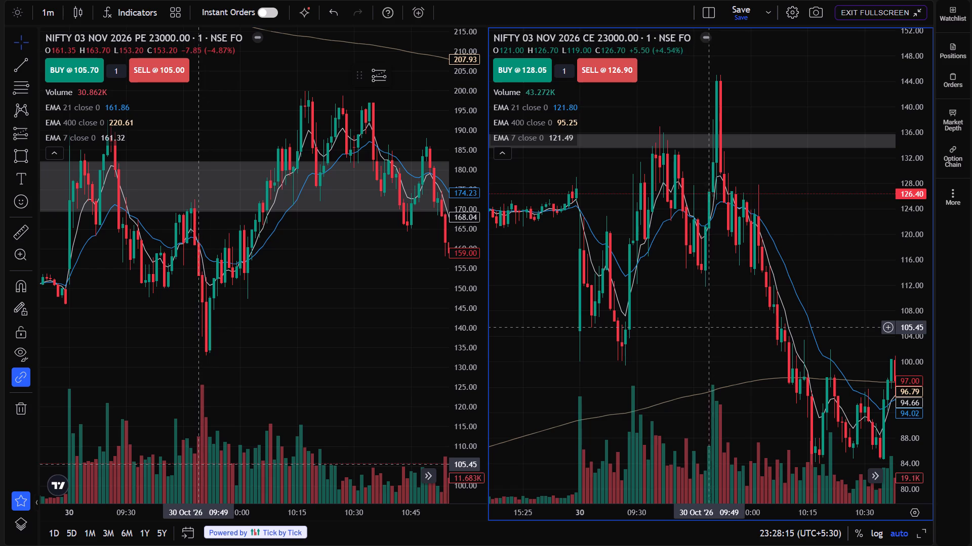
Look back over the call's 29 October afternoon session on the 1-minute chart and return to the 30 October morning.
left_click_drag(710, 327, 732, 342)
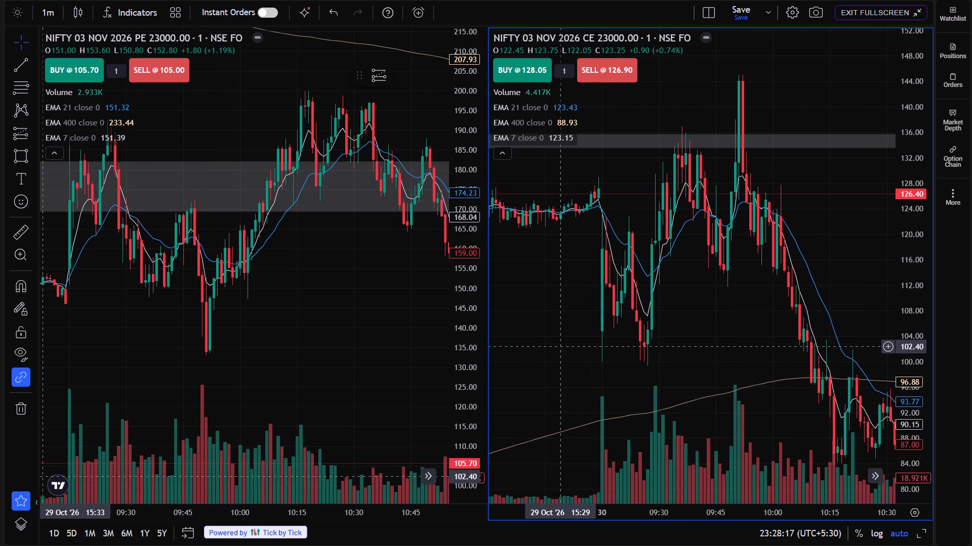
left_click_drag(553, 345, 757, 345)
left_click_drag(619, 334, 836, 334)
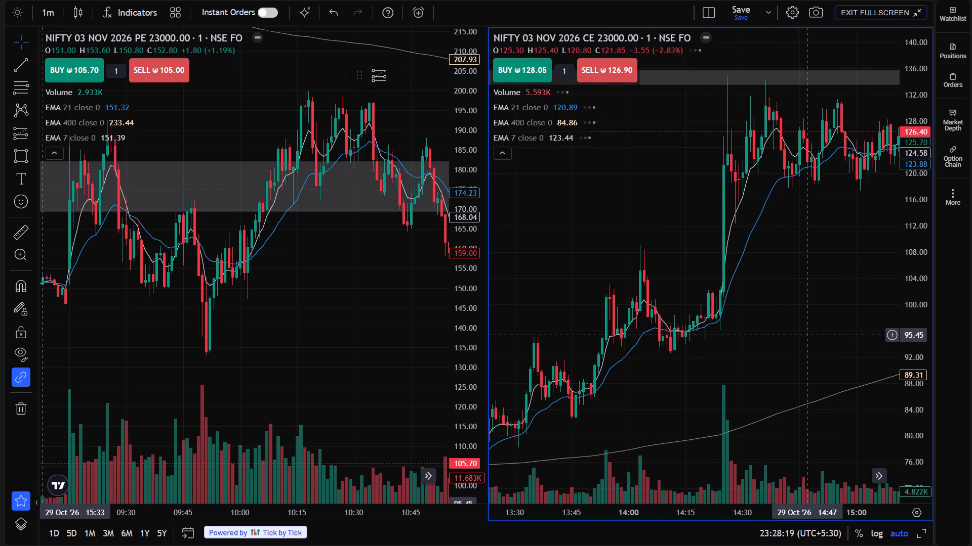
left_click_drag(699, 346, 540, 417)
left_click_drag(672, 355, 498, 444)
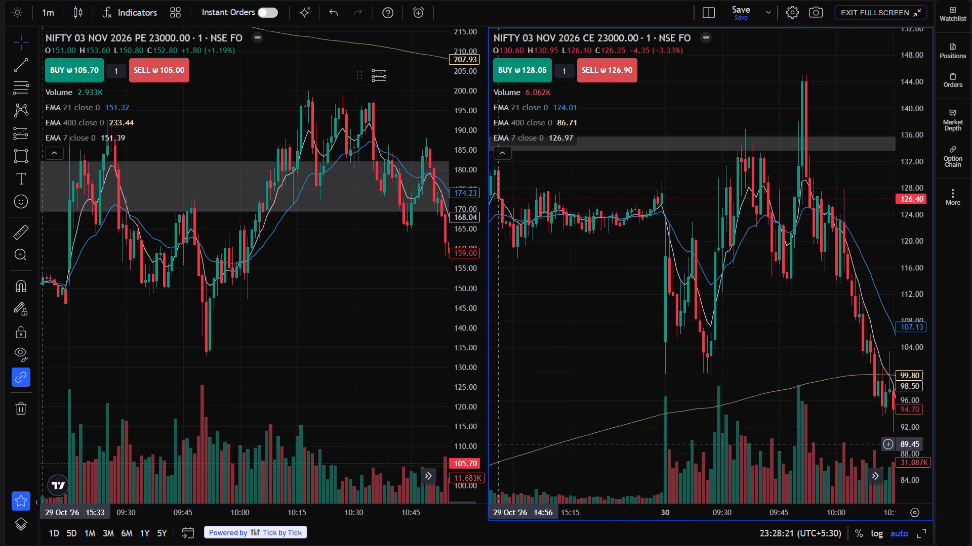
left_click_drag(627, 405, 512, 443)
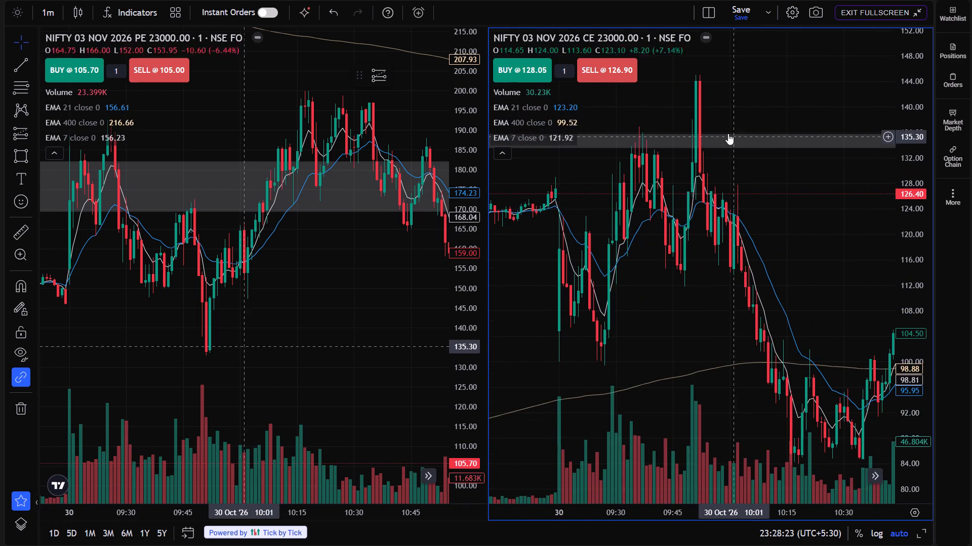
Delete the grey rectangle zone from the NIFTY 23000 call chart.
left_click(720, 133)
left_click(729, 139)
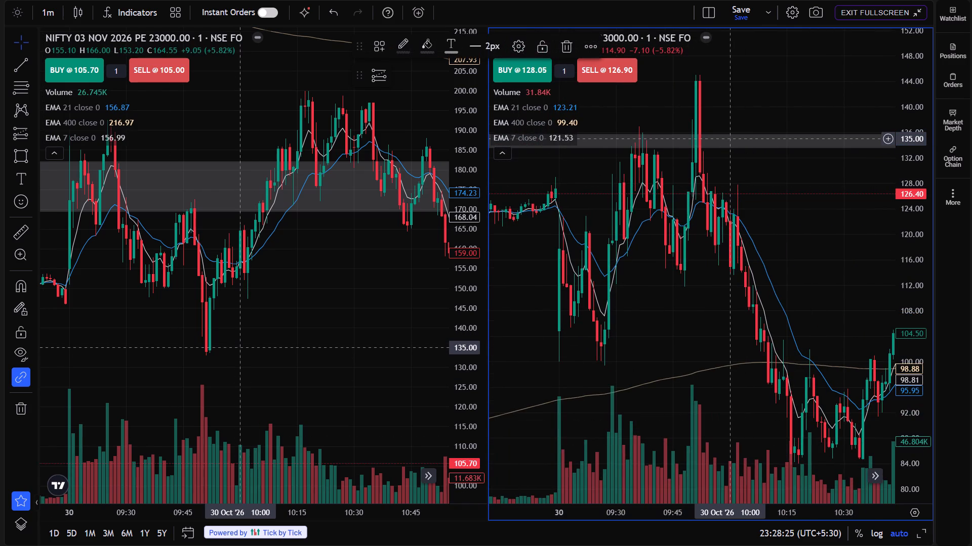
left_click(729, 139)
left_click_drag(729, 139, 716, 152)
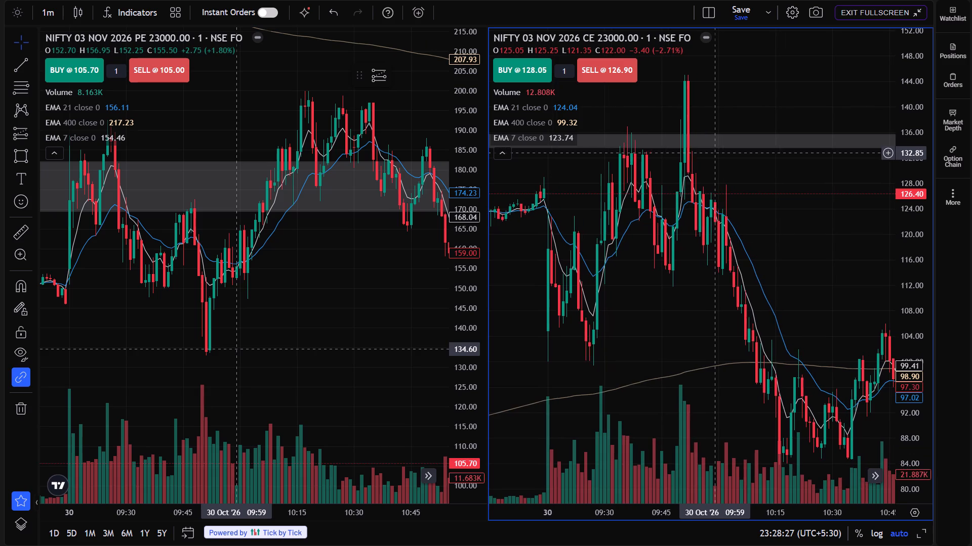
left_click_drag(716, 152, 716, 150)
left_click(712, 148)
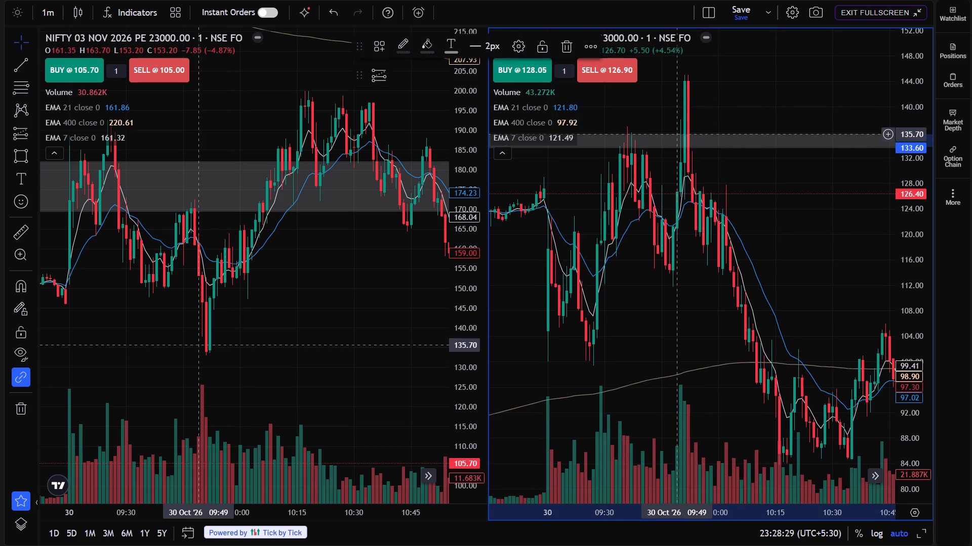
left_click(568, 45)
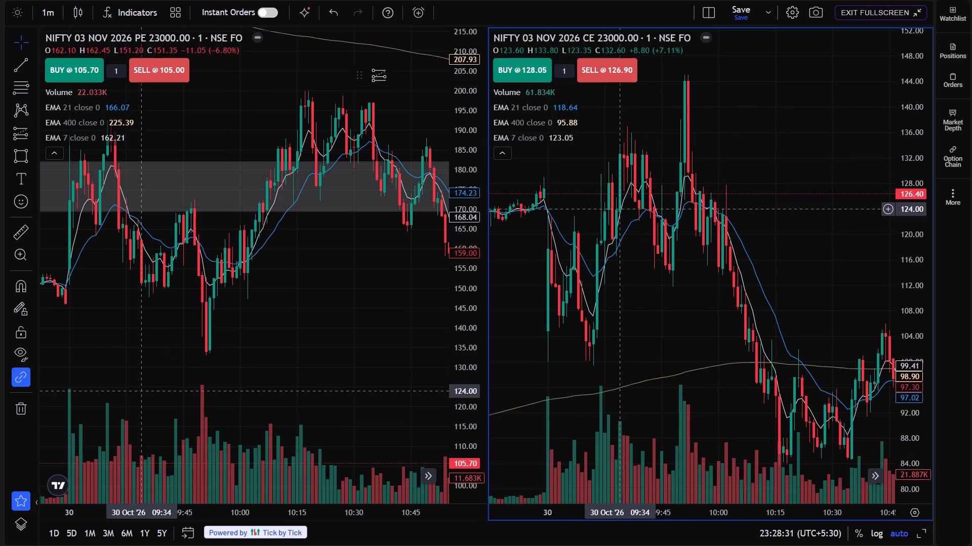
Delete the grey rectangle zone from the NIFTY 23000 put chart.
left_click(360, 210)
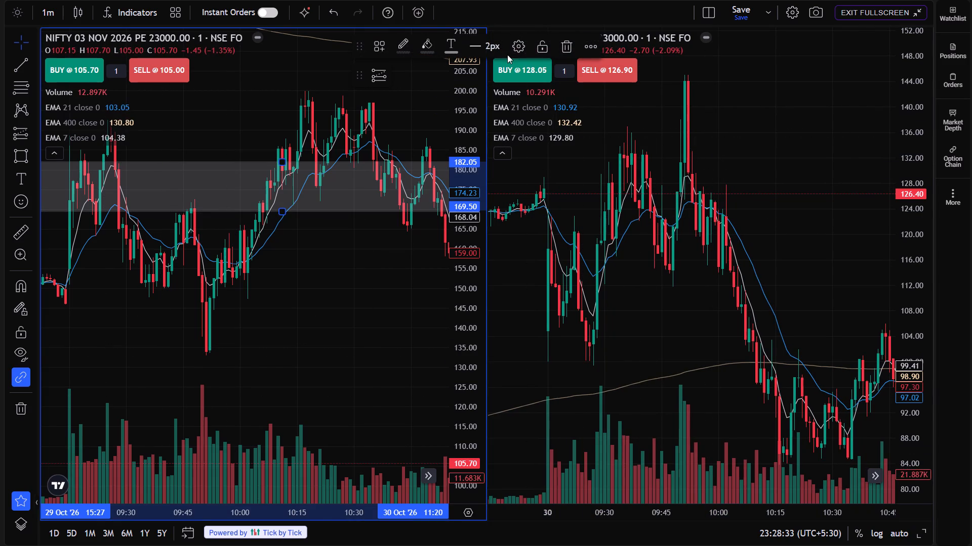
left_click(566, 47)
Switch the NIFTY 23000 put chart to the 1-day timeframe.
left_click_drag(334, 305, 484, 276)
left_click_drag(292, 320, 560, 308)
left_click_drag(353, 352, 384, 360)
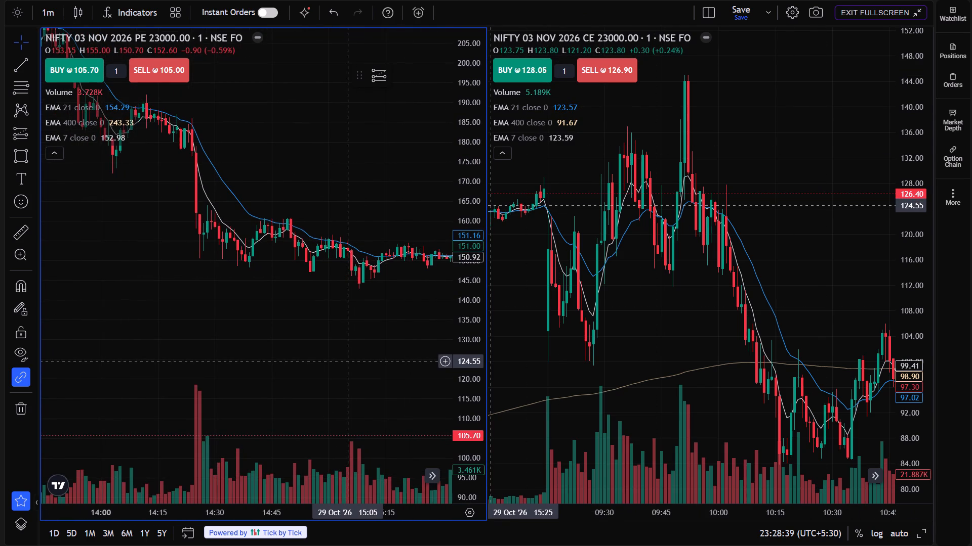
type("1d")
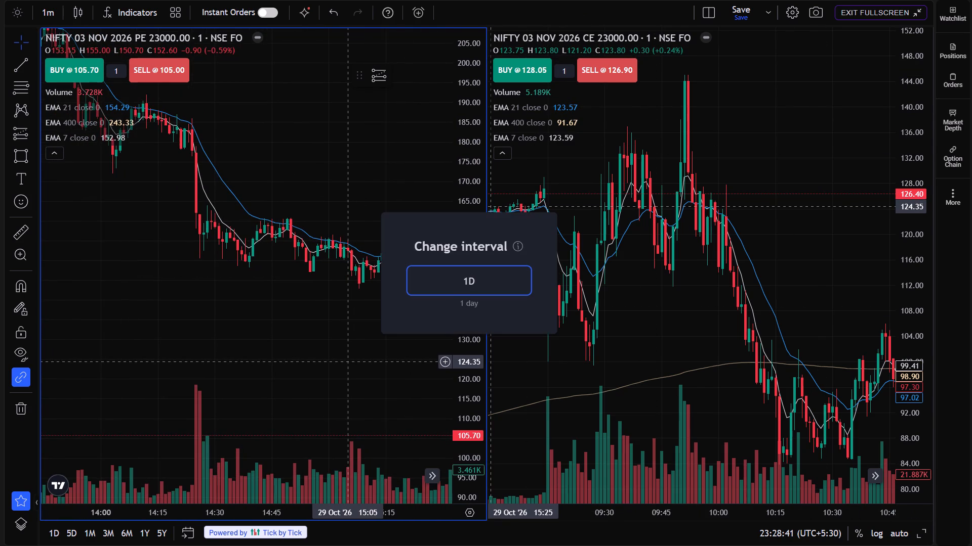
key("Return")
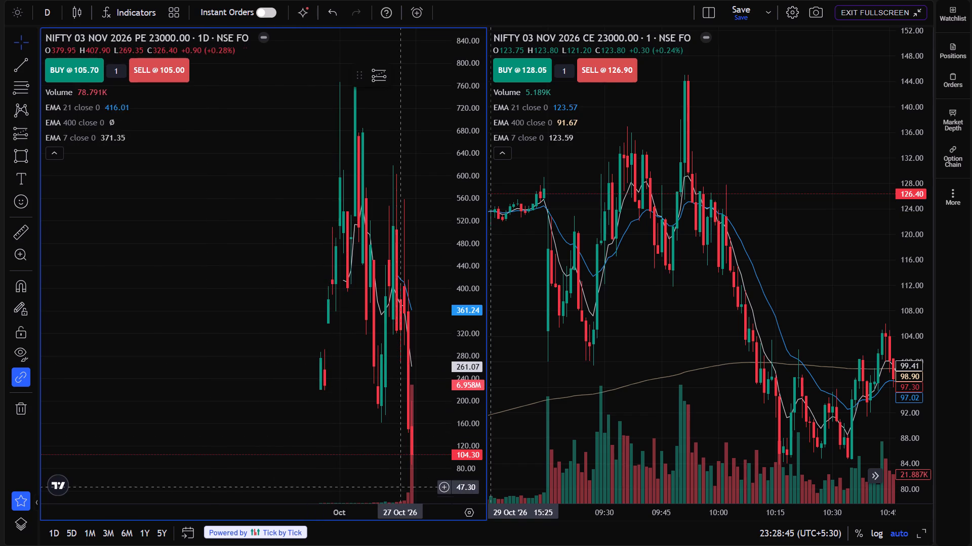
Examine the put's daily candles from late September to 30 October against the 7 and 21 EMAs, with compressed price scaling.
left_click_drag(383, 512, 158, 484)
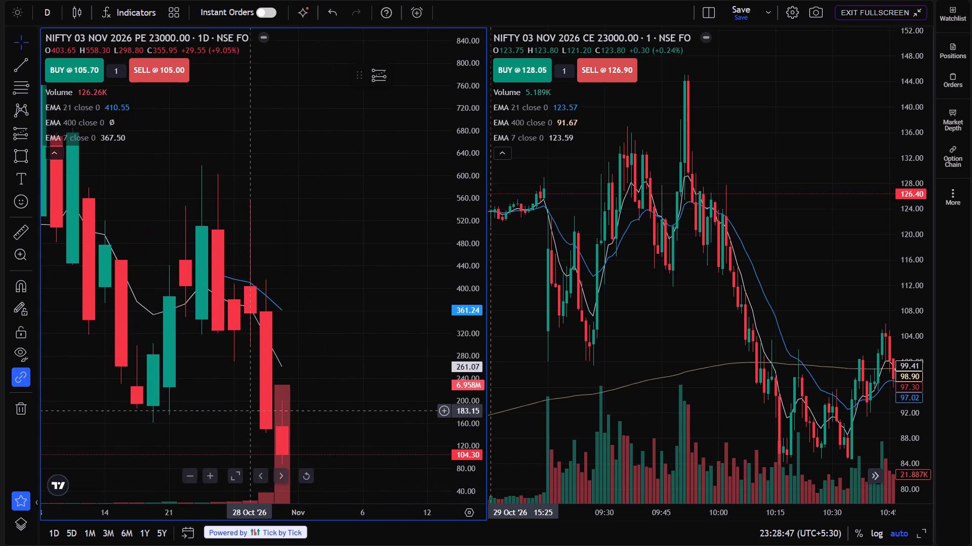
left_click_drag(248, 398, 259, 407)
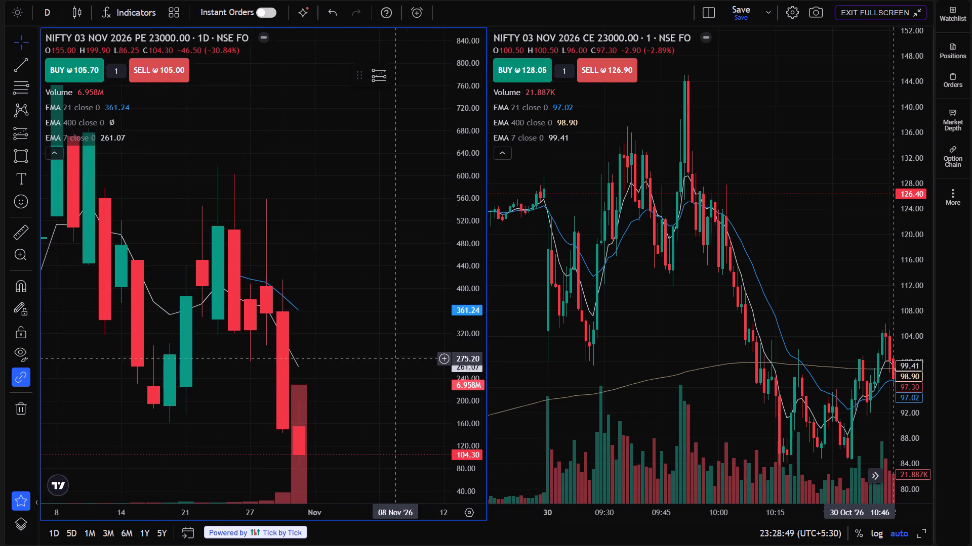
left_click_drag(464, 300, 464, 387)
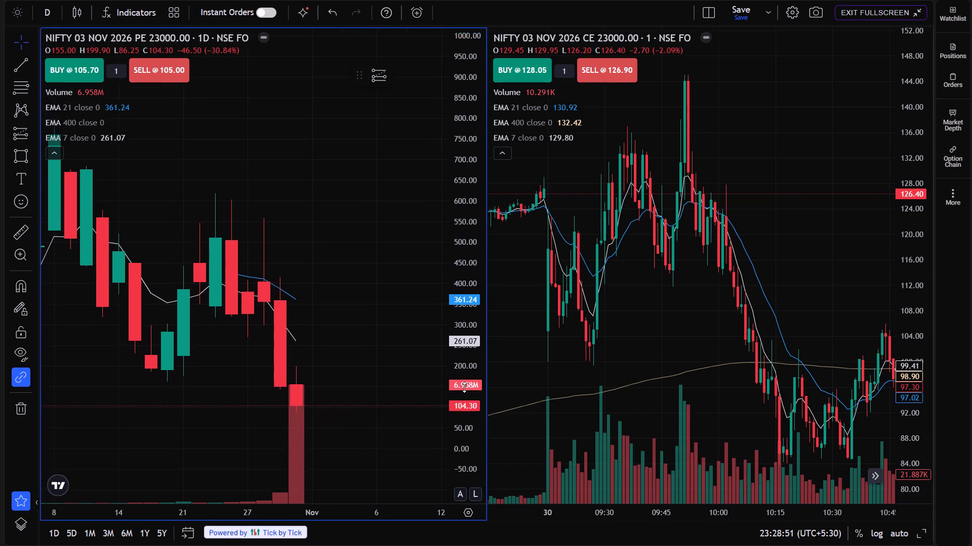
left_click_drag(464, 387, 461, 404)
left_click_drag(264, 513, 363, 507)
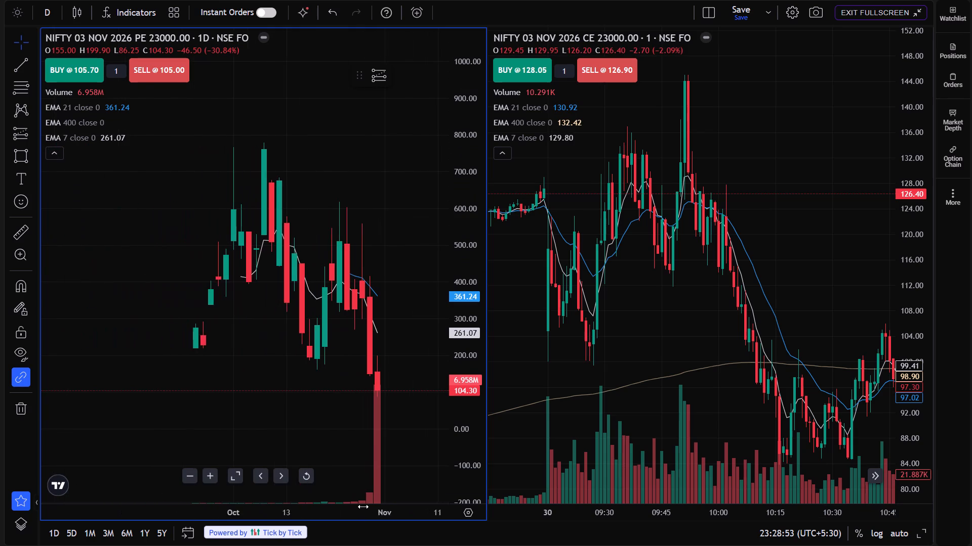
left_click_drag(363, 507, 342, 507)
left_click_drag(396, 436, 390, 435)
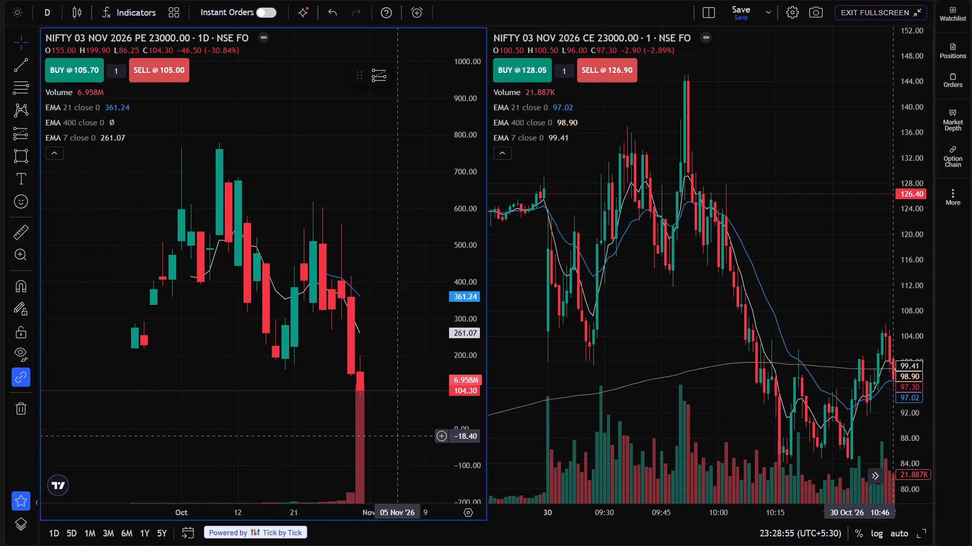
left_click_drag(390, 435, 301, 386)
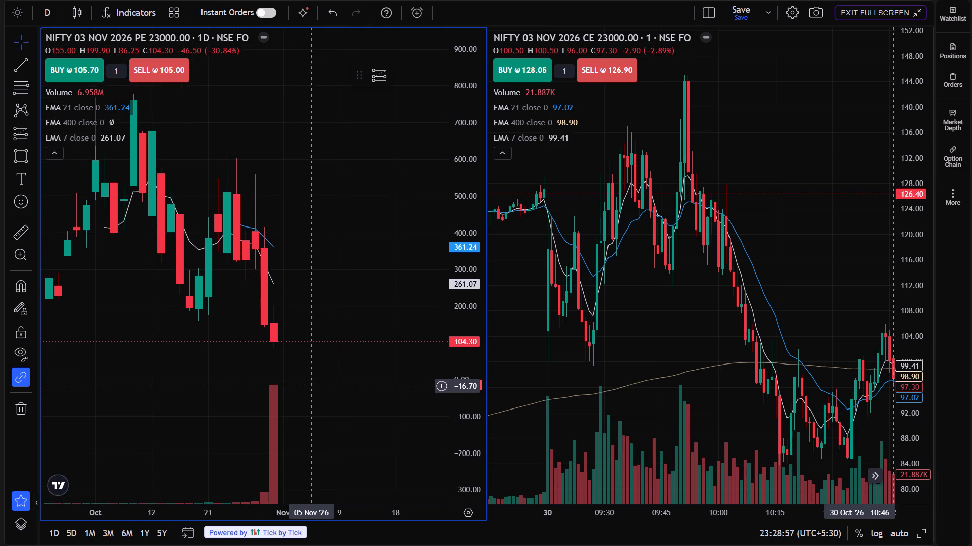
Switch the NIFTY 23000 call chart to the 1-day timeframe.
left_click(694, 362)
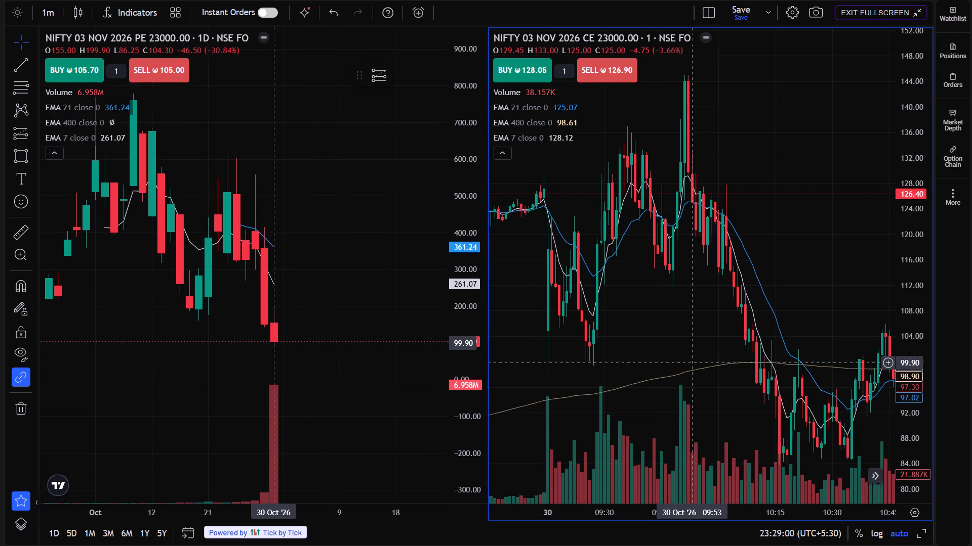
type("1d")
key("Return")
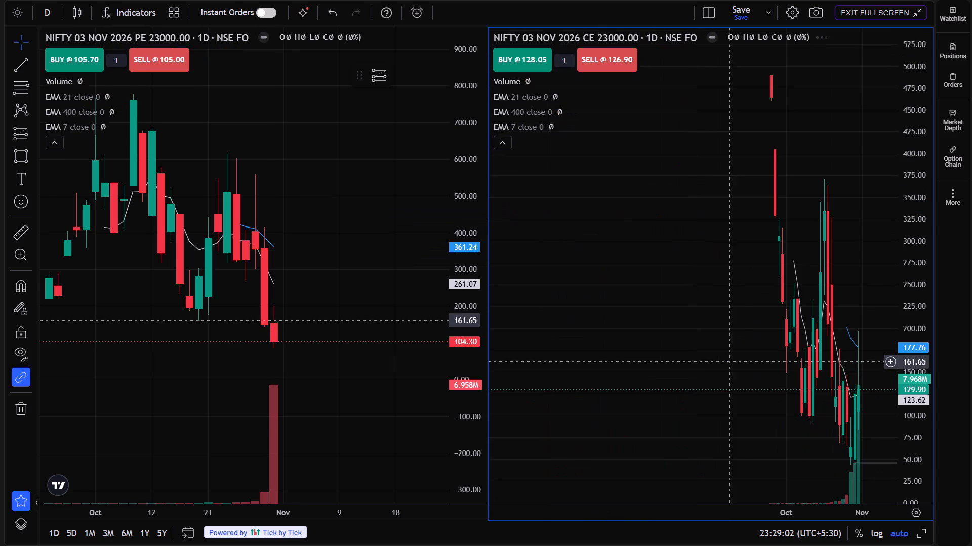
Examine the call's daily candles through 30 October against the EMAs and the horizontal line drawn below the recent lows.
left_click_drag(775, 398, 582, 379)
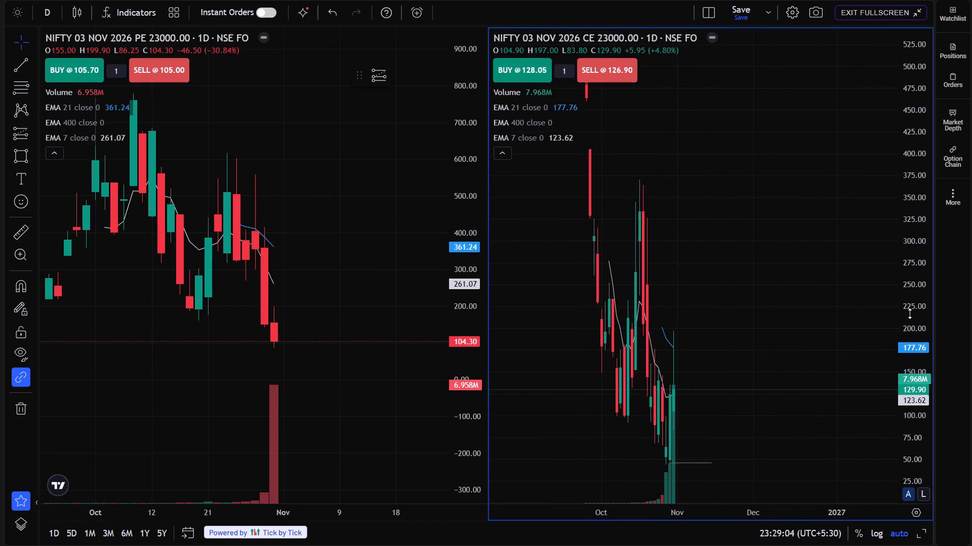
left_click_drag(910, 313, 911, 391)
left_click_drag(836, 379, 814, 317)
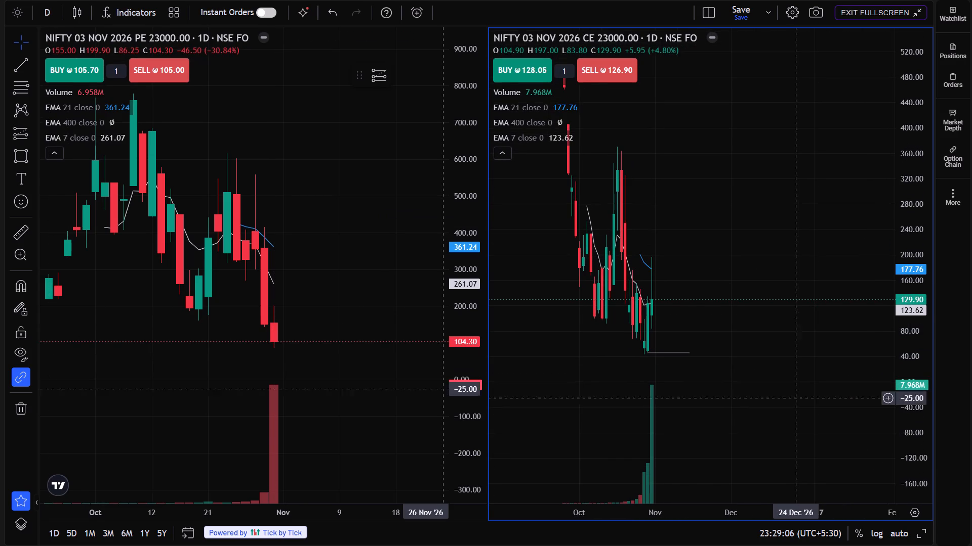
left_click_drag(730, 512, 642, 510)
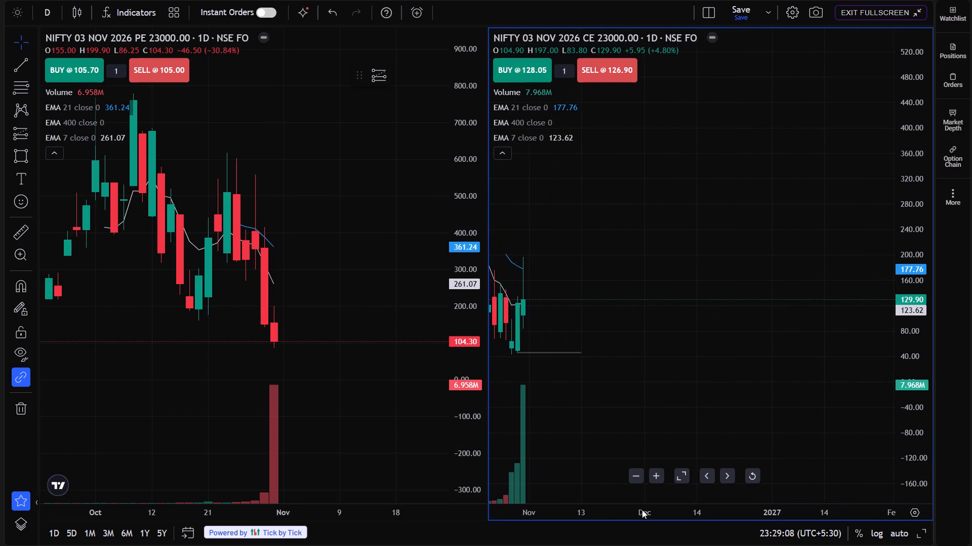
left_click_drag(655, 399, 801, 404)
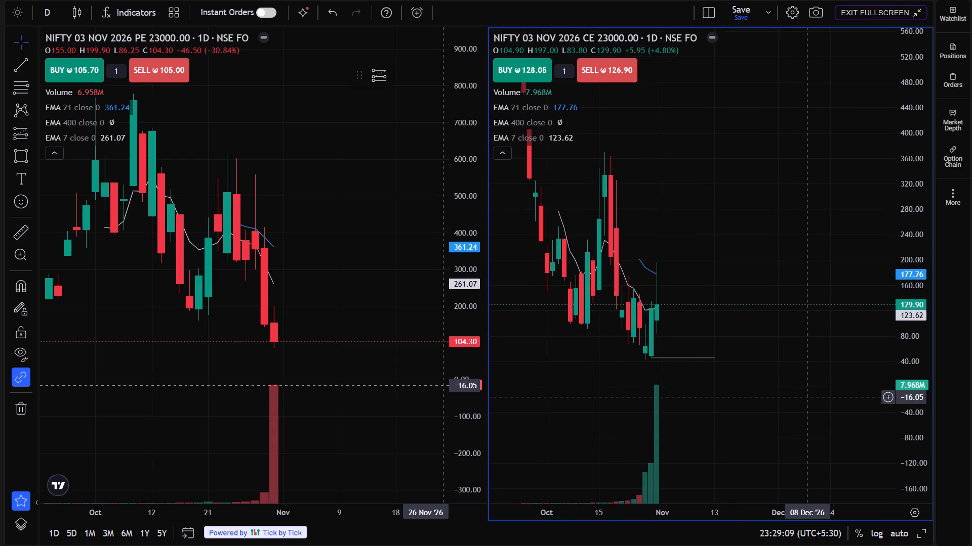
left_click_drag(809, 396, 826, 390)
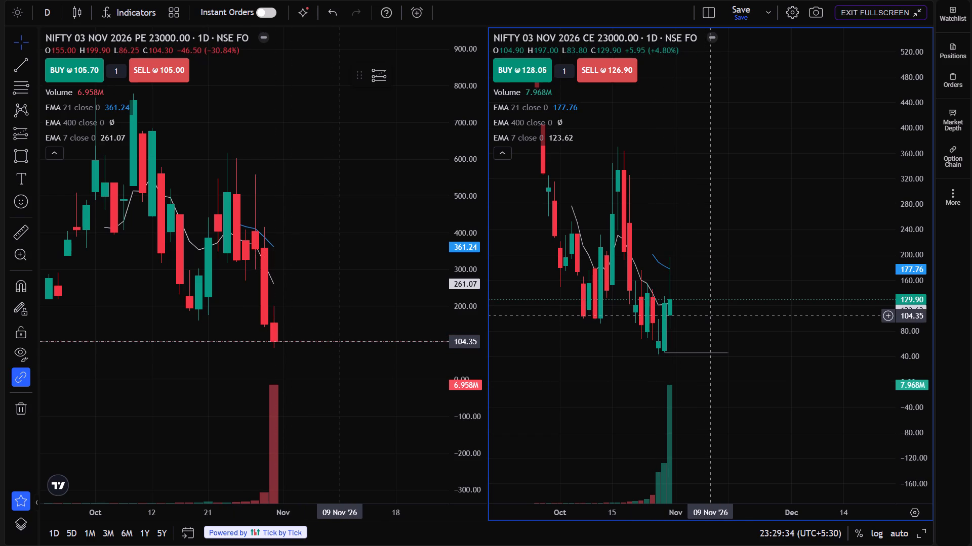
left_click_drag(722, 343, 763, 425)
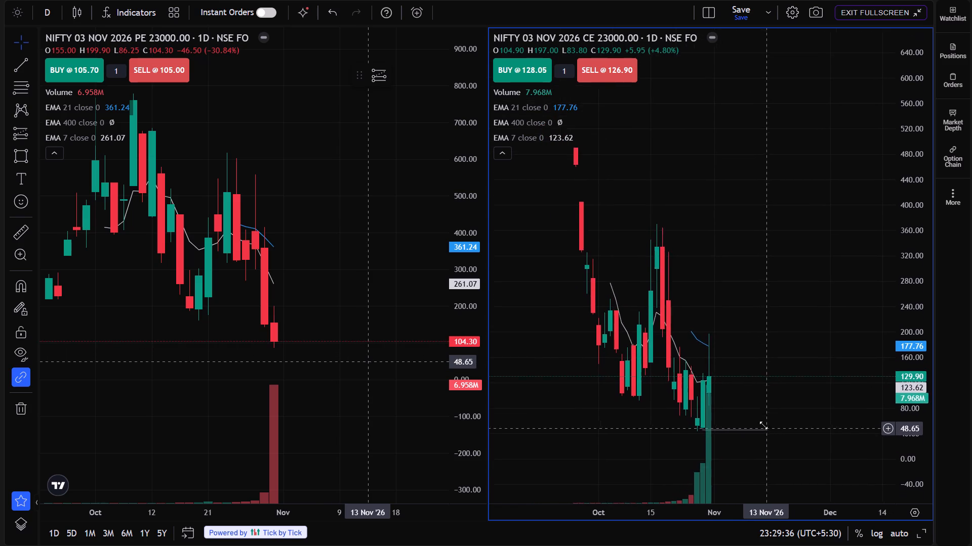
Delete the short horizontal line drawn below the recent lows on the NIFTY 23000 call chart.
left_click_drag(763, 425, 718, 341)
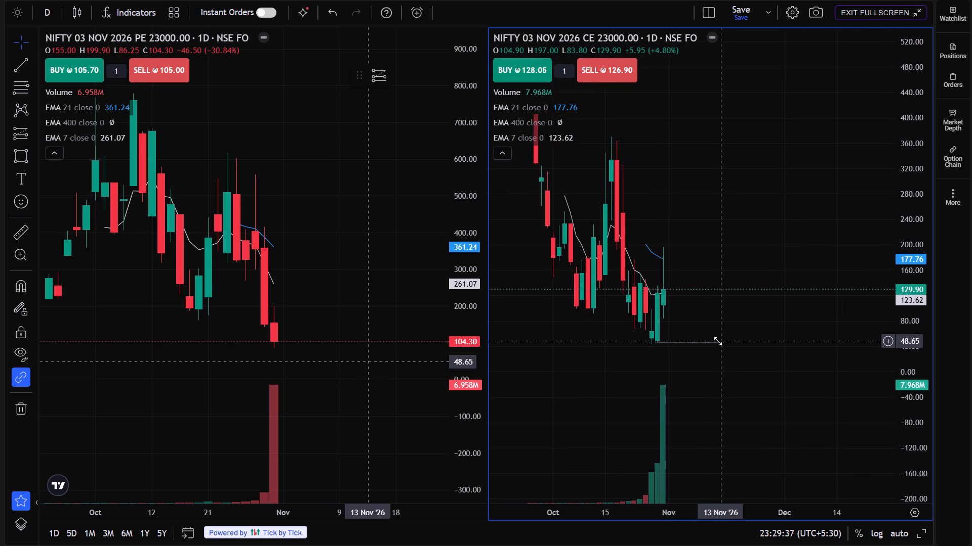
left_click_drag(718, 341, 716, 341)
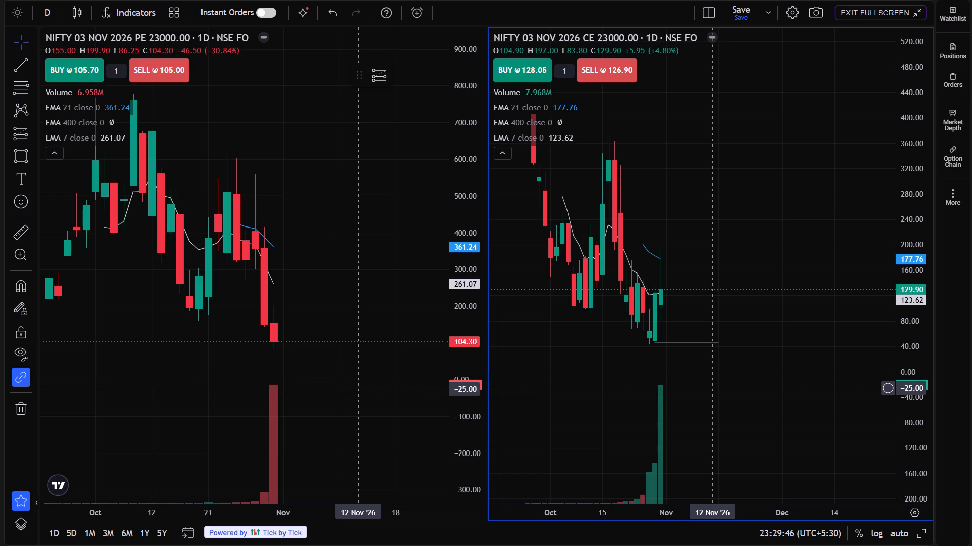
left_click_drag(676, 365, 697, 375)
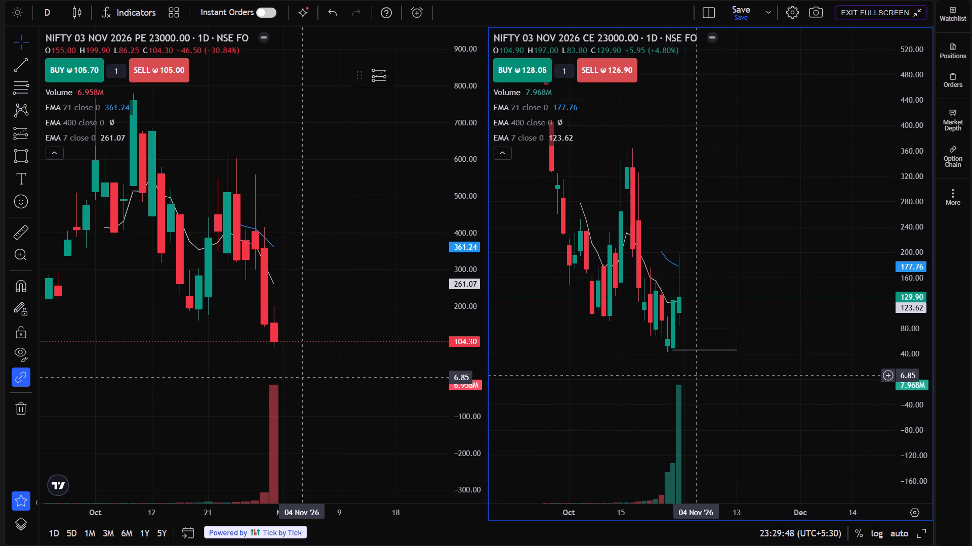
left_click(704, 354)
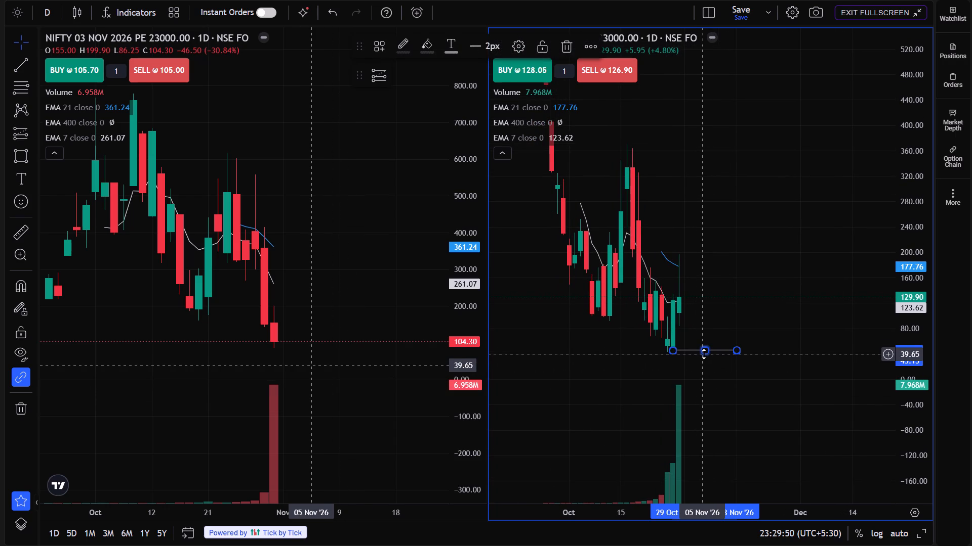
left_click(560, 42)
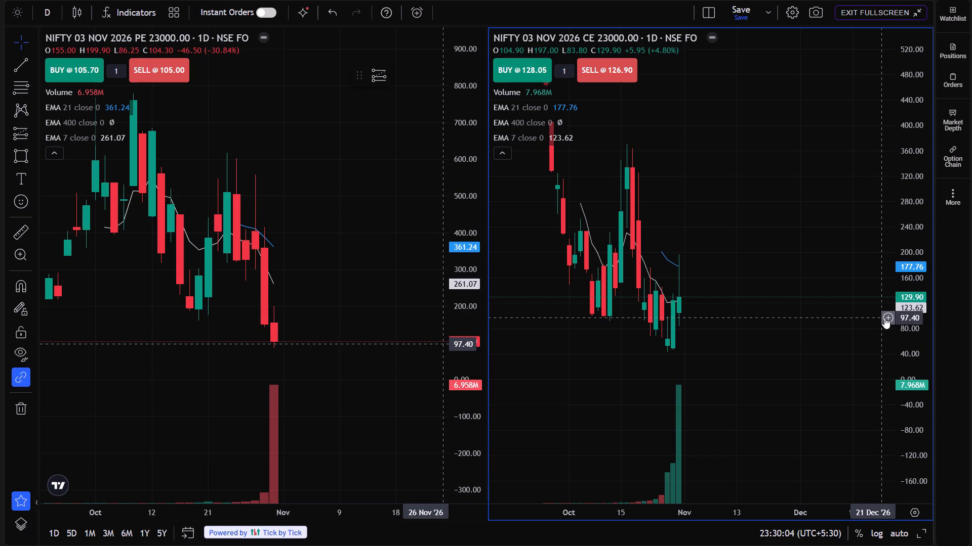
Draw a full-width horizontal line at 97.40 on the NIFTY 23000 call's daily chart.
left_click(884, 317)
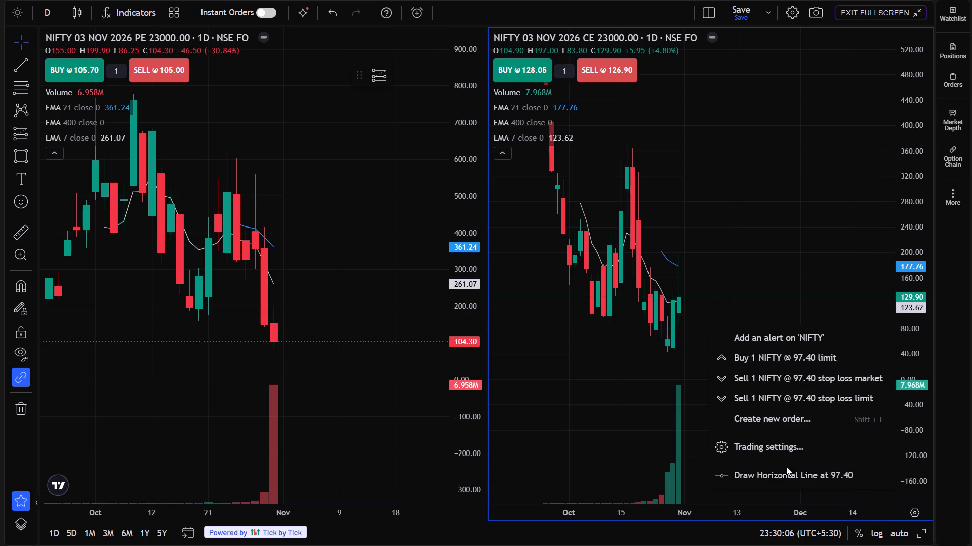
left_click(782, 477)
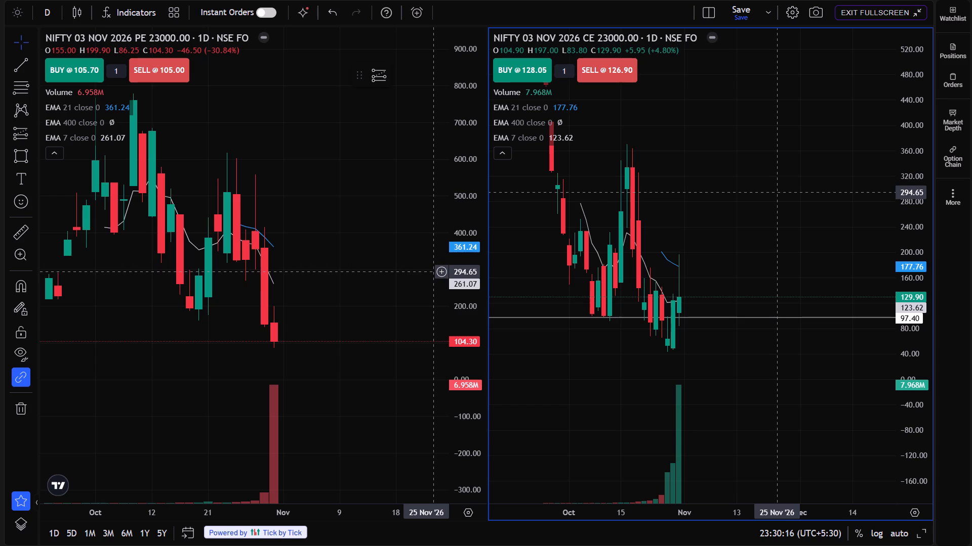
Draw a full-width horizontal line at 301.50 on the NIFTY 23000 put's daily chart.
left_click(438, 269)
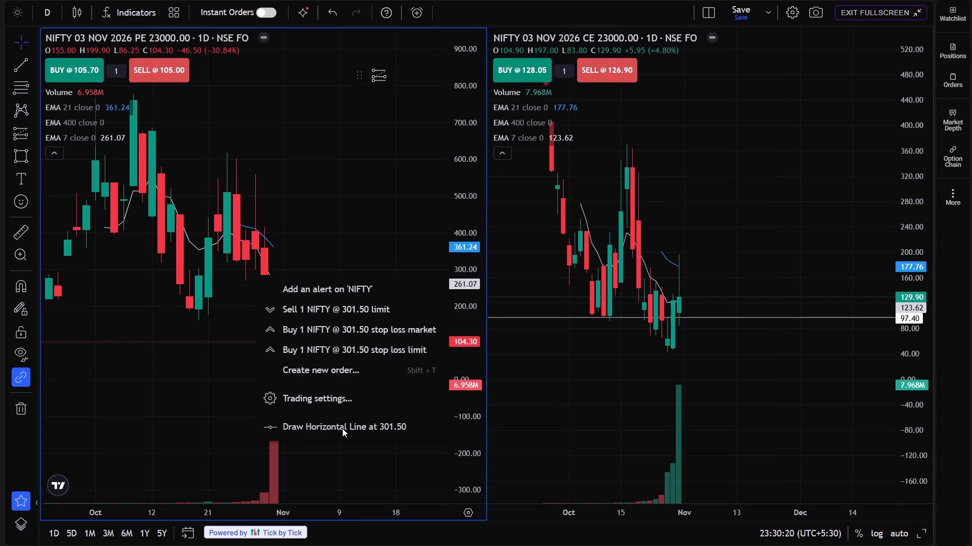
left_click(342, 428)
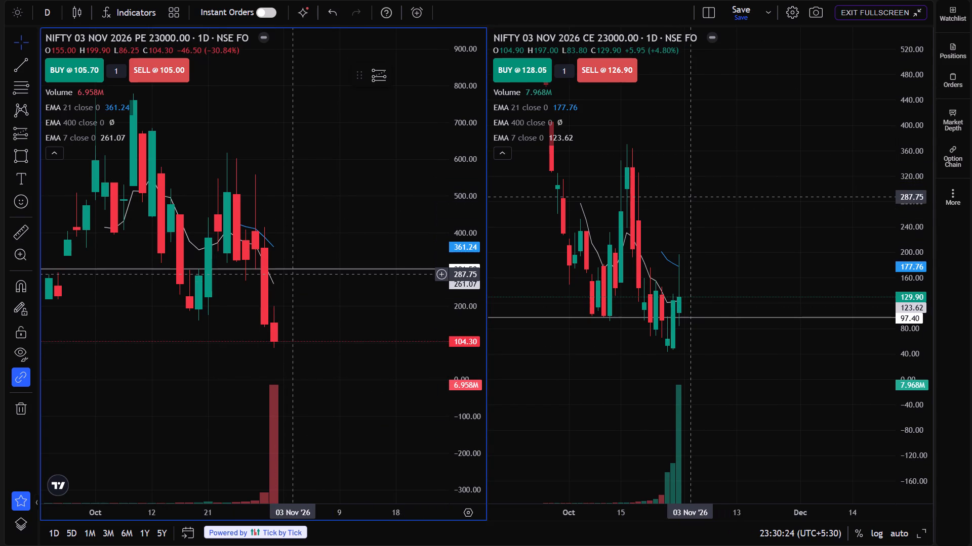
Switch the NIFTY 23000 put chart to the 1-minute timeframe.
key("1")
key("Return")
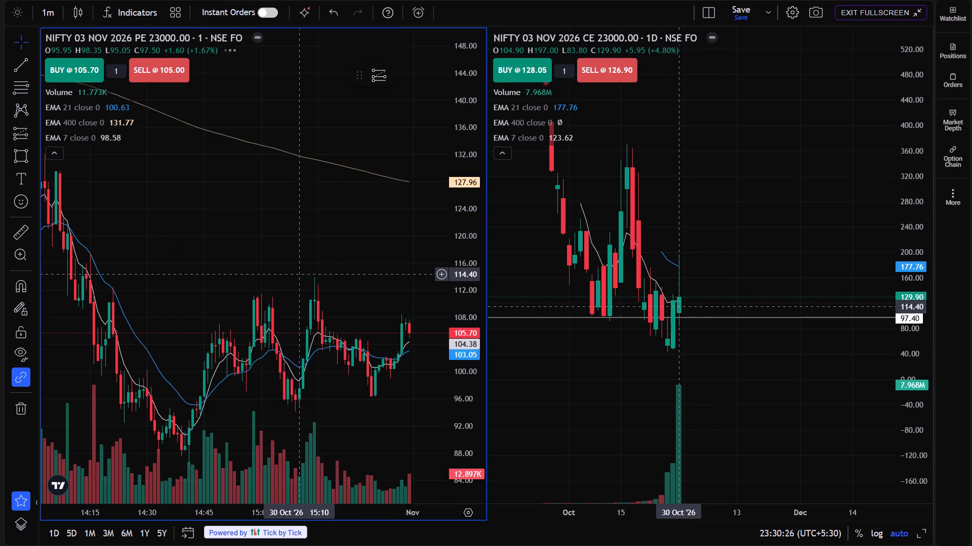
Examine the put's 1-minute candles from 30 October back to late 28 October against the EMAs and the 301.50 line.
scroll(234, 332, "right", 5)
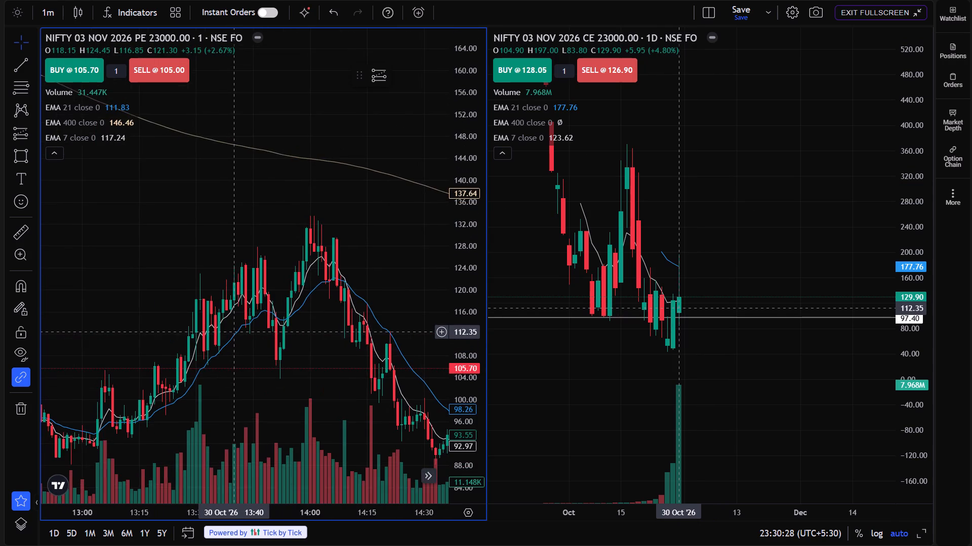
scroll(234, 332, "right", 14)
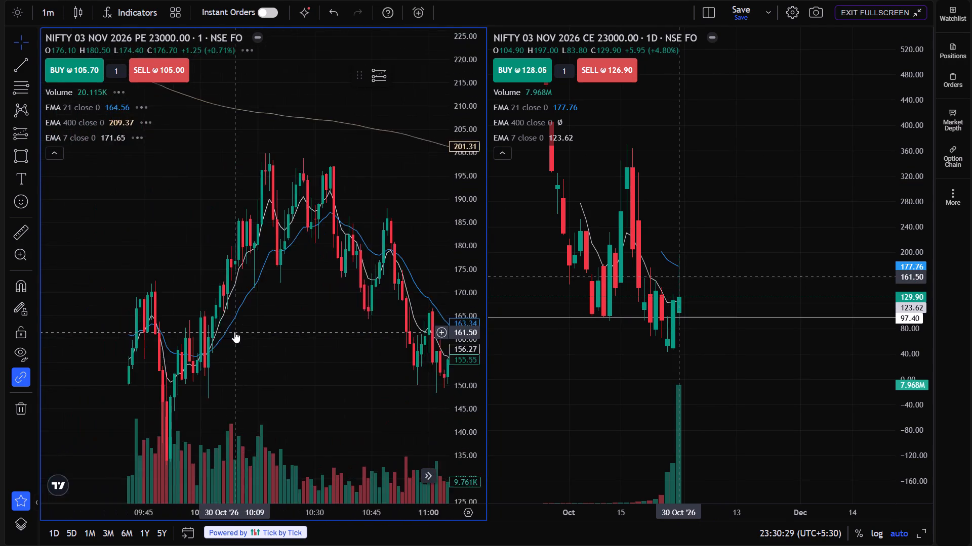
scroll(140, 344, "right", 1)
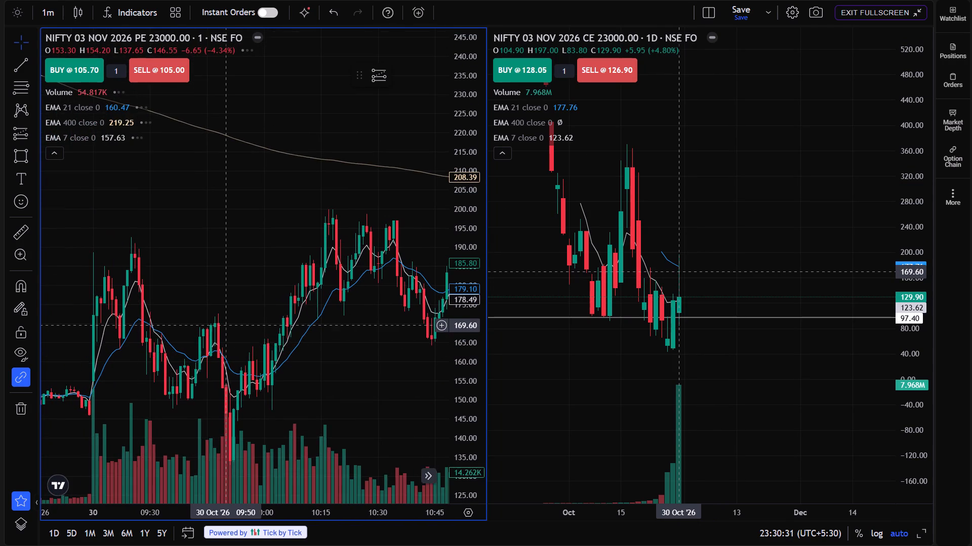
scroll(225, 325, "right", 3)
scroll(138, 323, "right", 5)
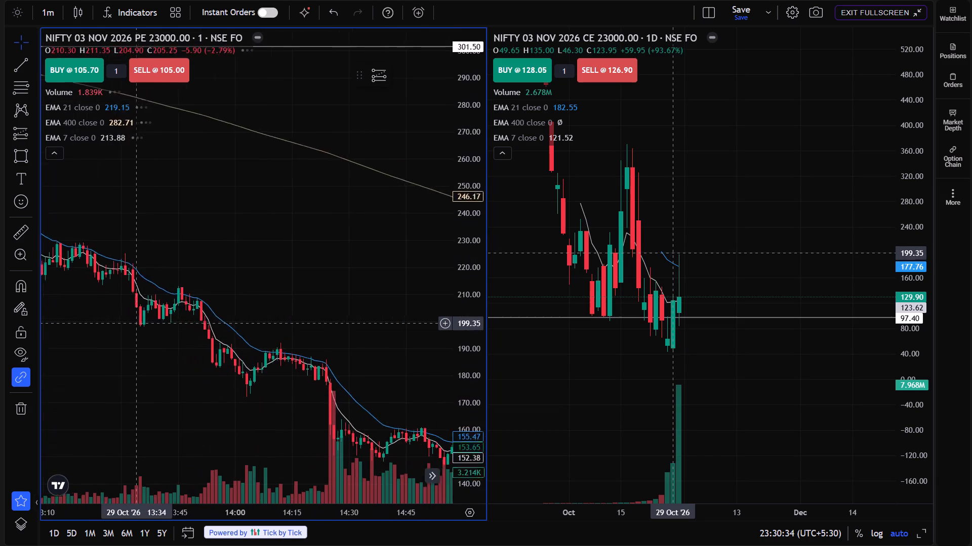
scroll(138, 323, "right", 4)
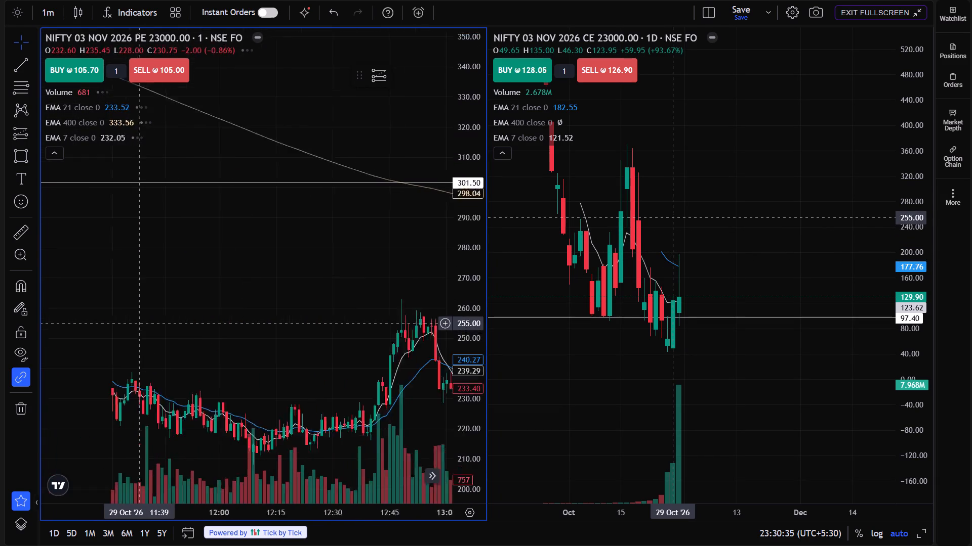
scroll(138, 323, "right", 5)
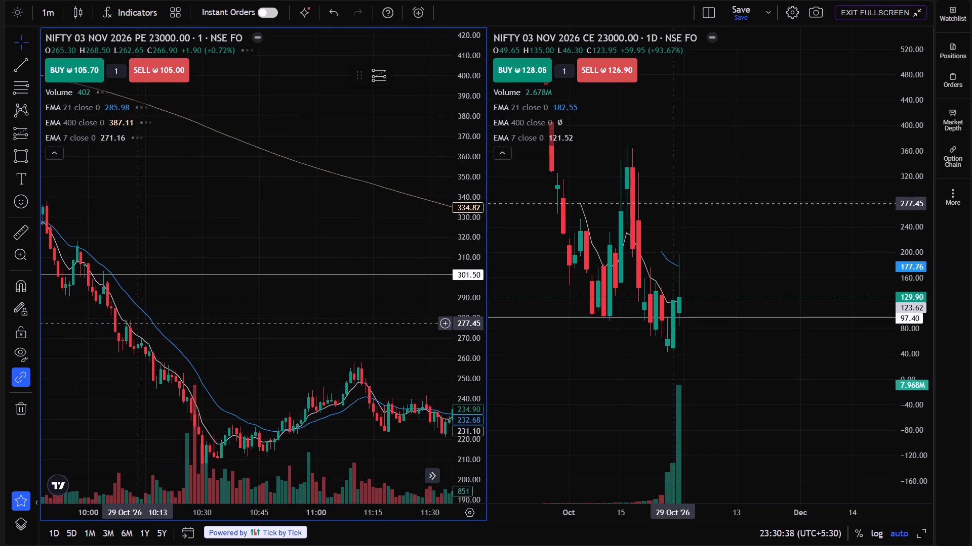
scroll(138, 323, "right", 4)
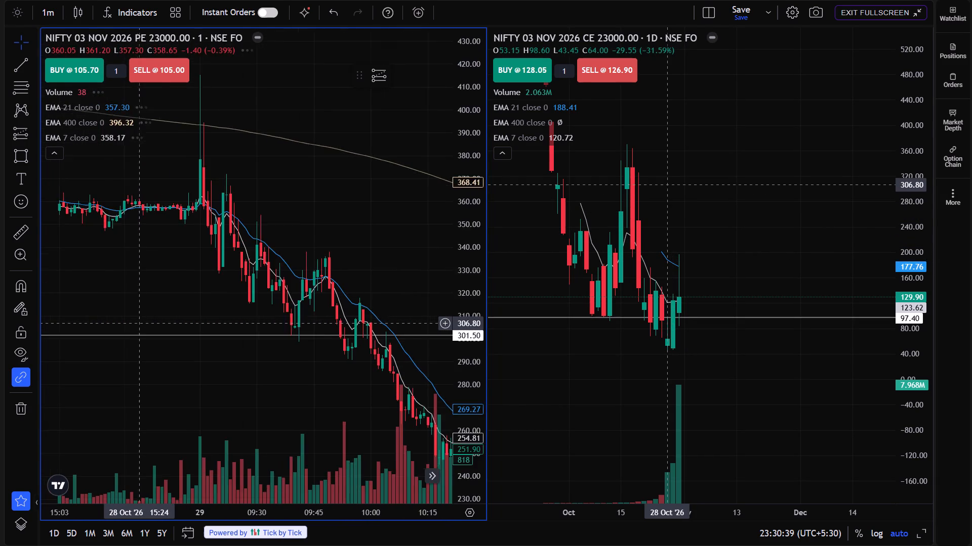
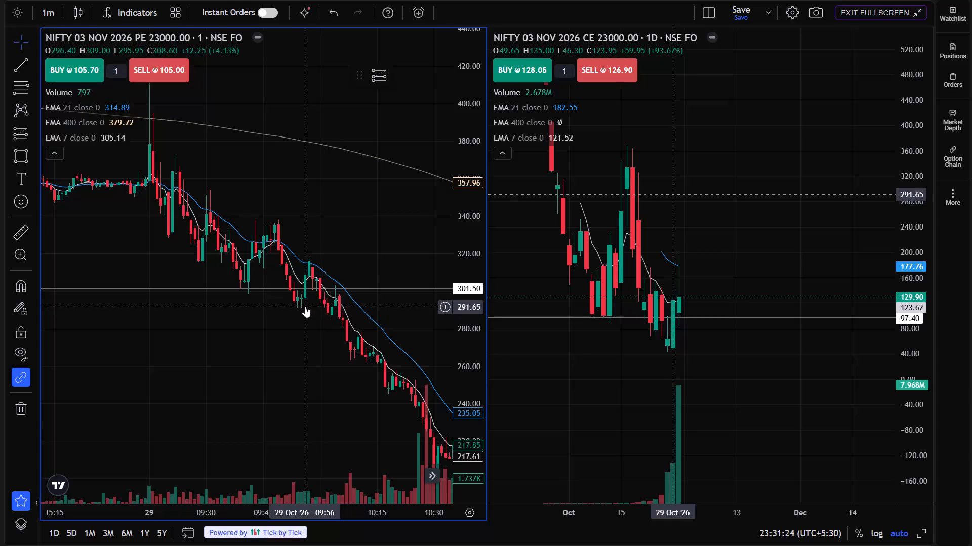
Measure the put's 1-minute rebound on 29 October from about 291.65 up to about 318.60.
left_click(305, 306, "shift")
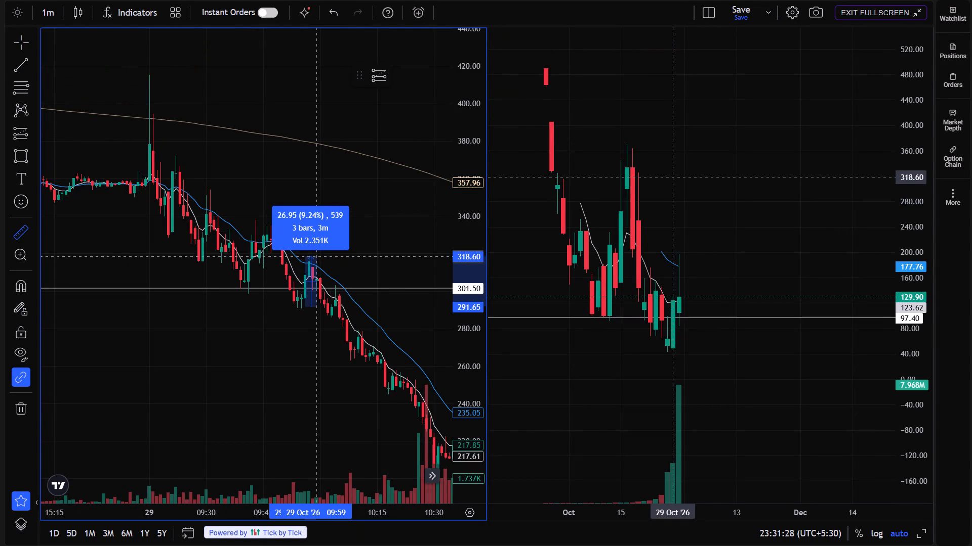
left_click(318, 255)
left_click(339, 256)
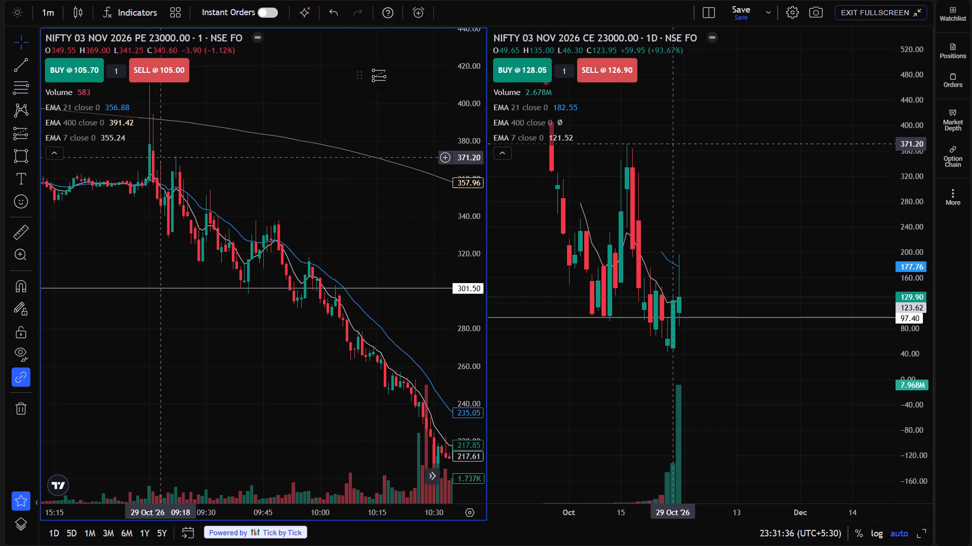
Switch the NIFTY 23000 put chart to the 4-hour timeframe.
left_click_drag(268, 340, 305, 361)
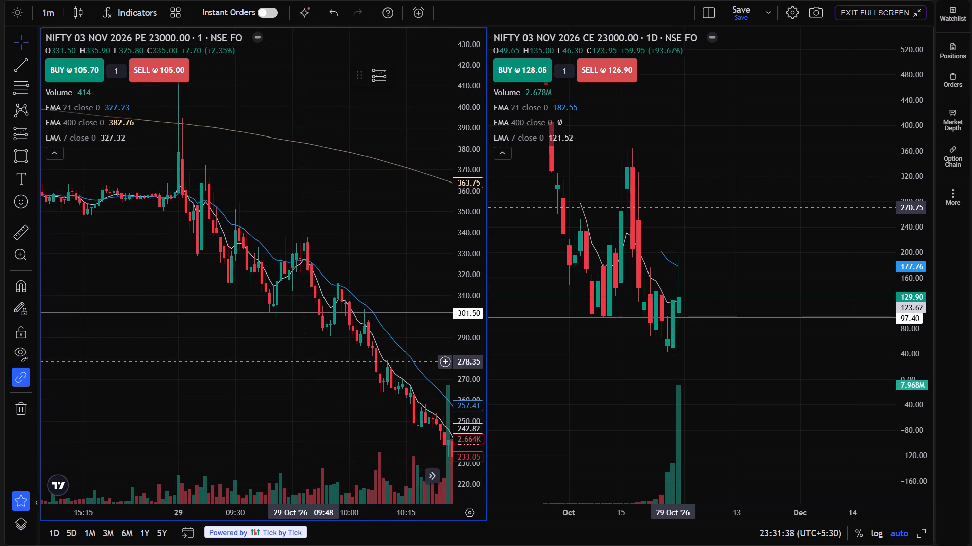
key("4")
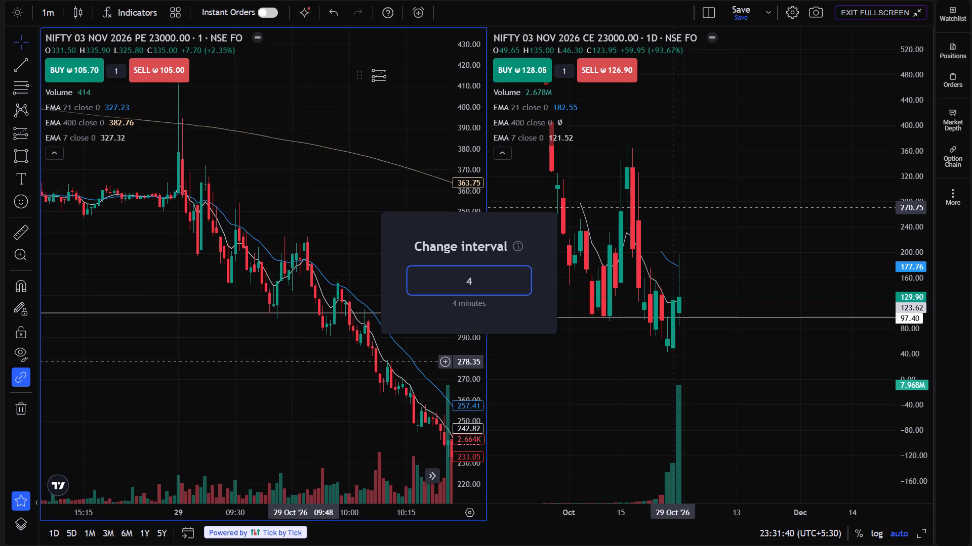
key("Return")
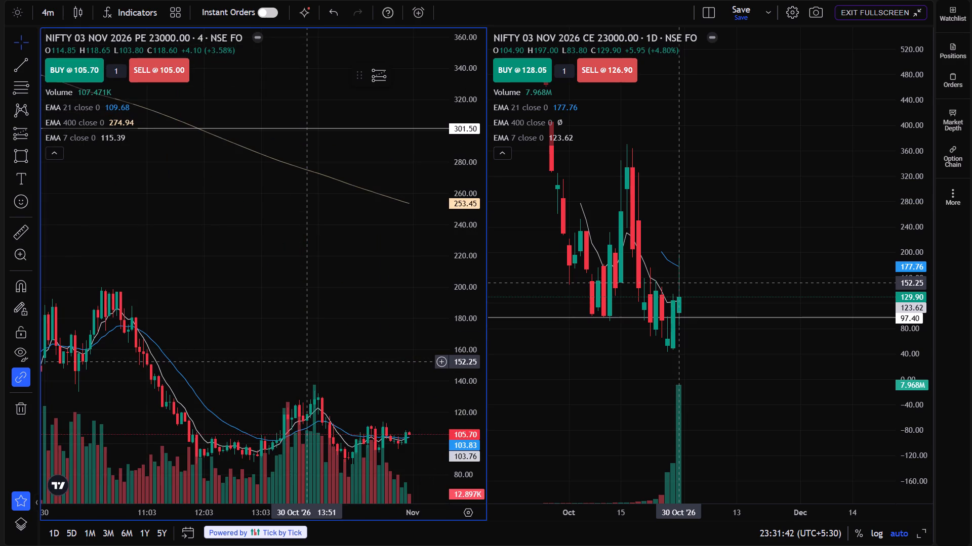
type("4h")
key("Return")
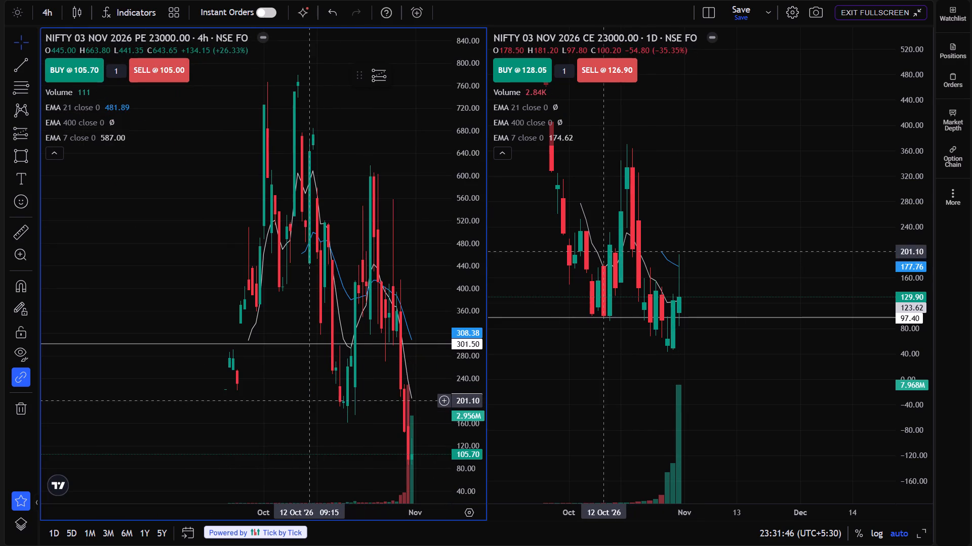
left_click_drag(322, 430, 292, 427)
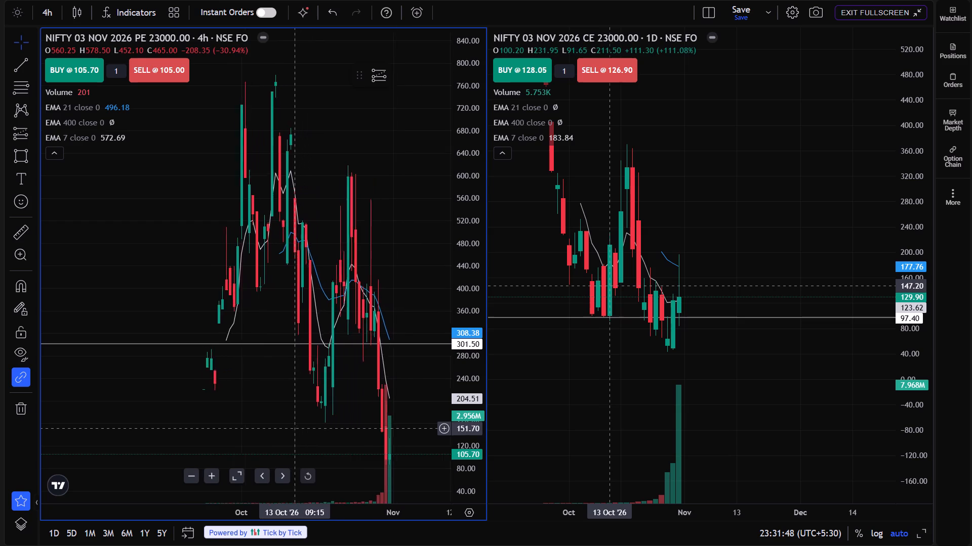
left_click_drag(292, 427, 253, 420)
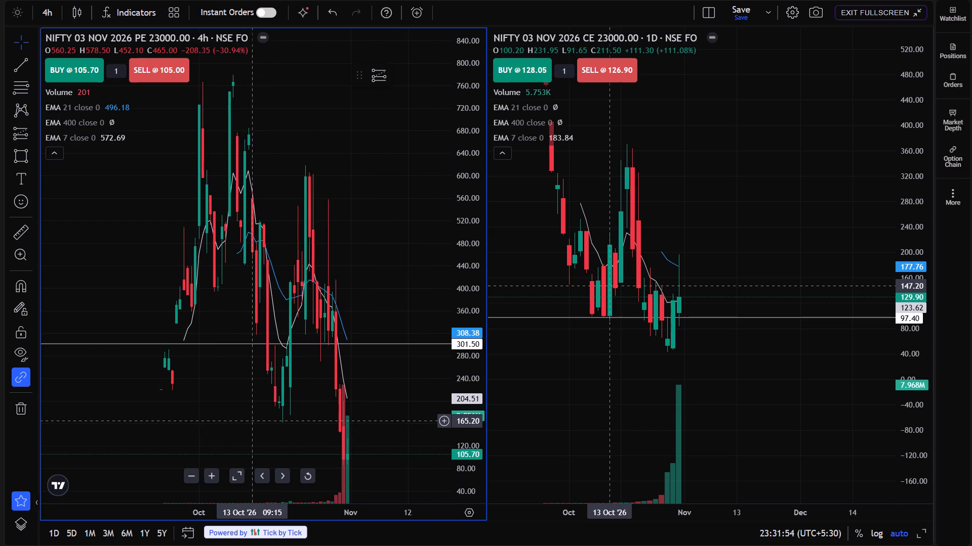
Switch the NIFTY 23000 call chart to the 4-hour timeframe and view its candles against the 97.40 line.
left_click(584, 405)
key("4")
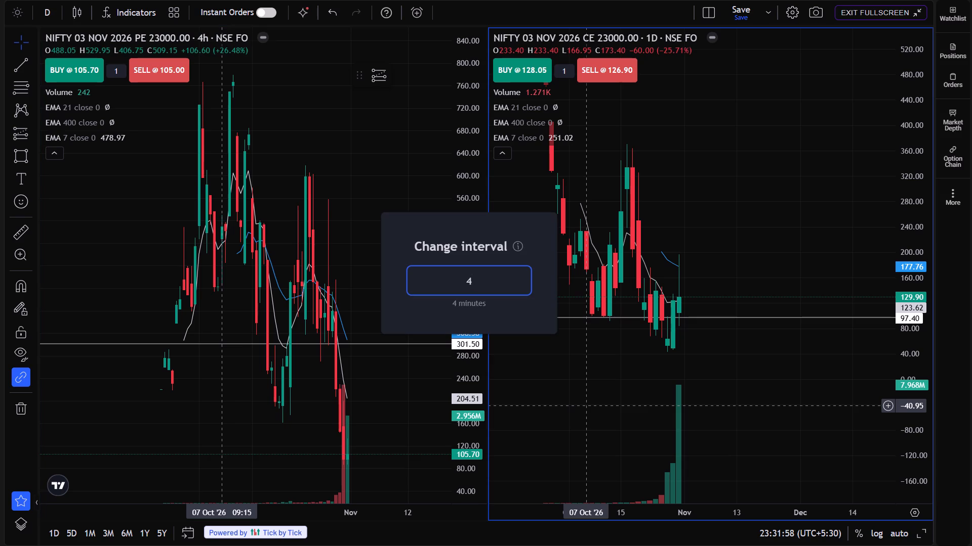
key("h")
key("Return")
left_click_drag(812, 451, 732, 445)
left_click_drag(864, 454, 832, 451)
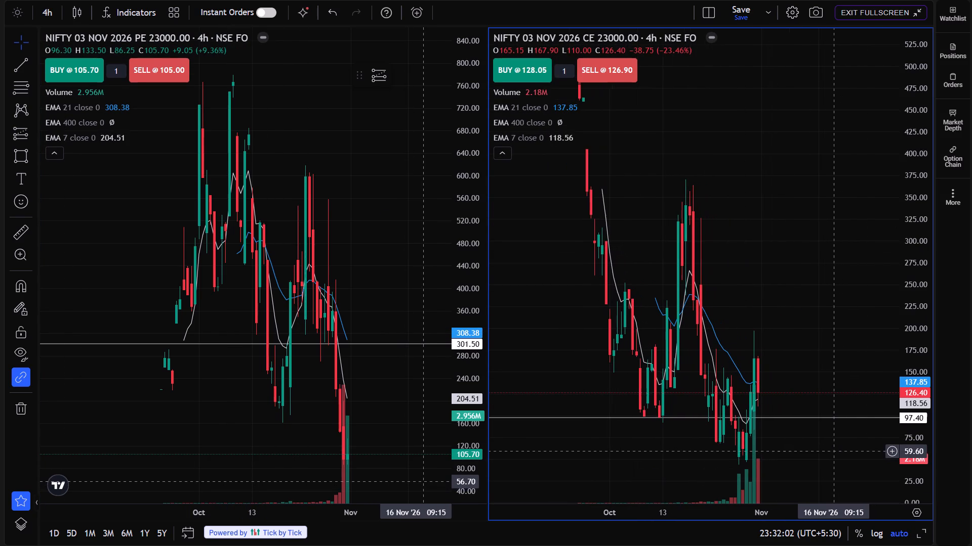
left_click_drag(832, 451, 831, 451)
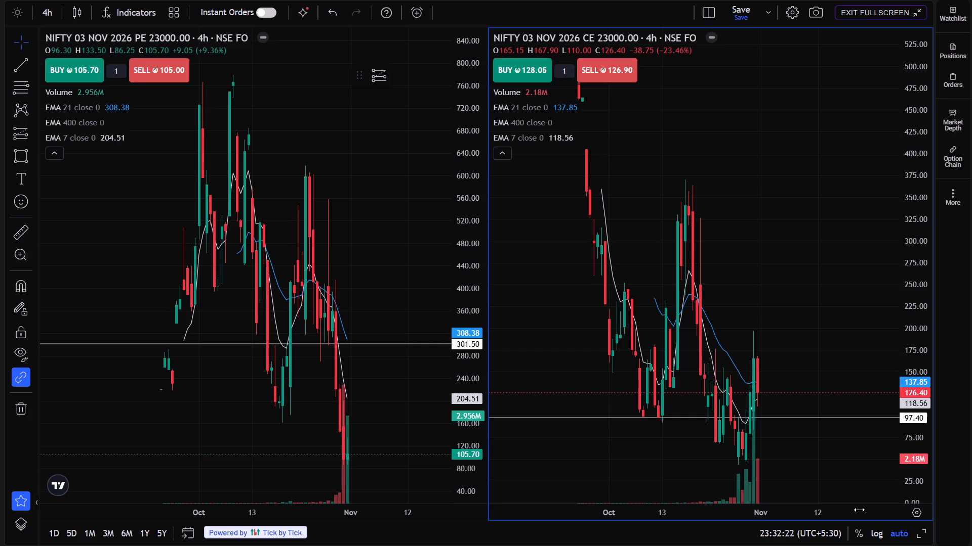
Switch the NIFTY 23000 call chart to the 15-minute timeframe.
type("15")
key("Return")
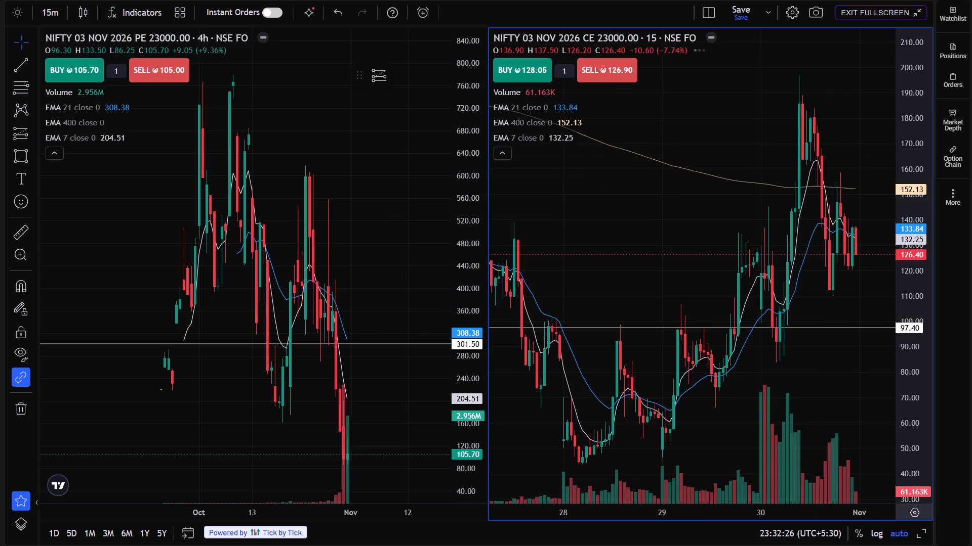
left_click_drag(726, 425, 721, 425)
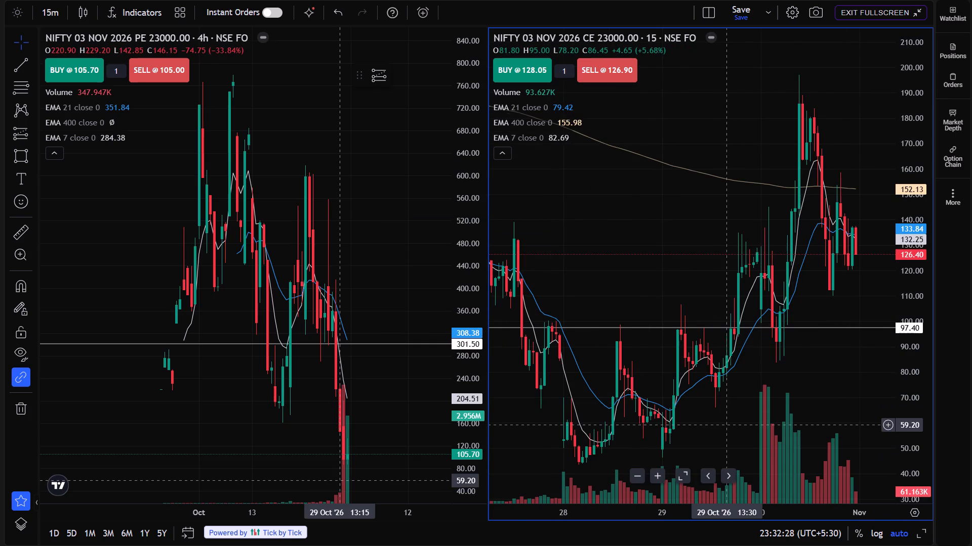
left_click_drag(721, 425, 681, 423)
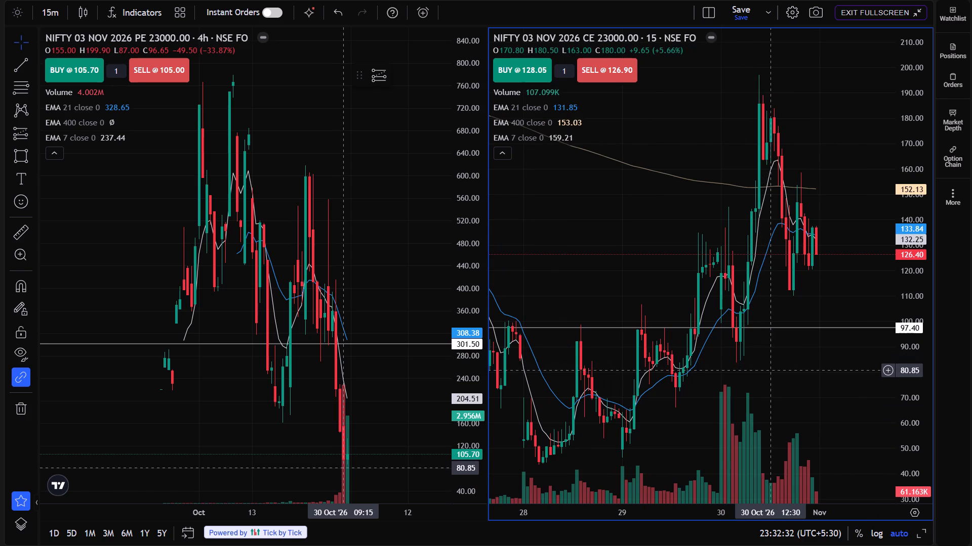
left_click_drag(772, 372, 757, 371)
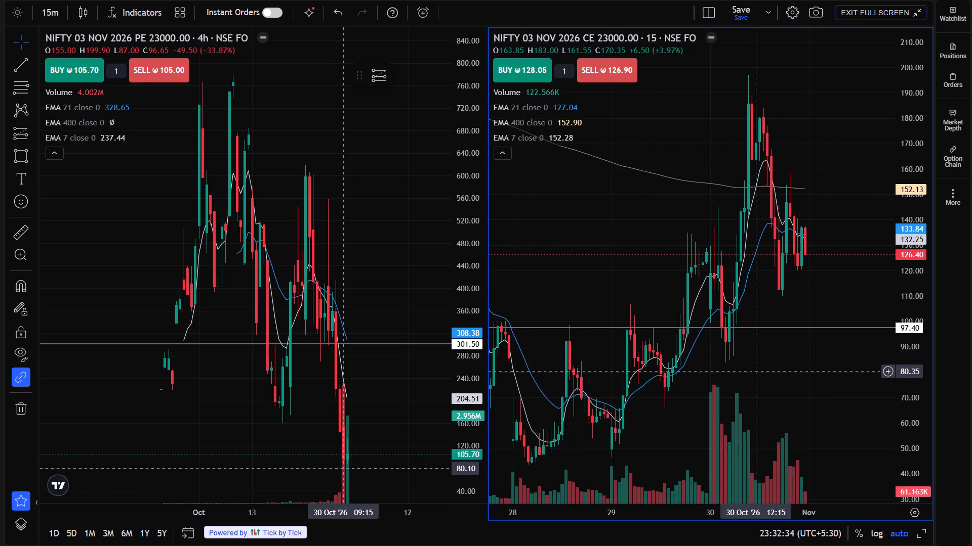
left_click_drag(762, 389, 771, 390)
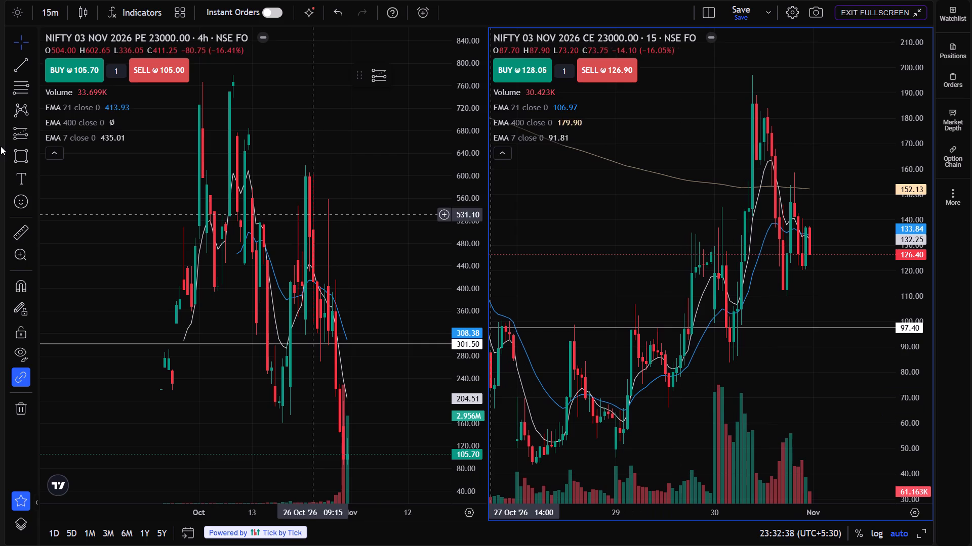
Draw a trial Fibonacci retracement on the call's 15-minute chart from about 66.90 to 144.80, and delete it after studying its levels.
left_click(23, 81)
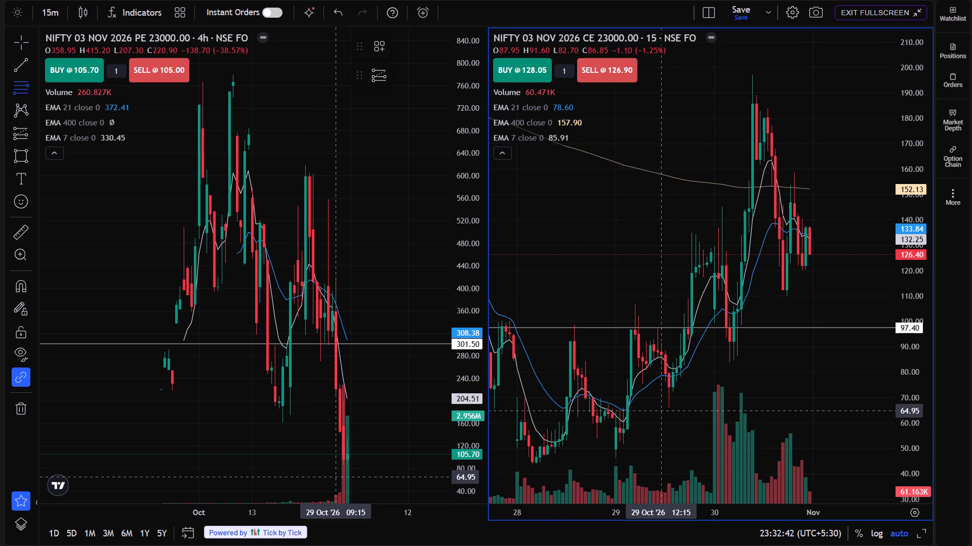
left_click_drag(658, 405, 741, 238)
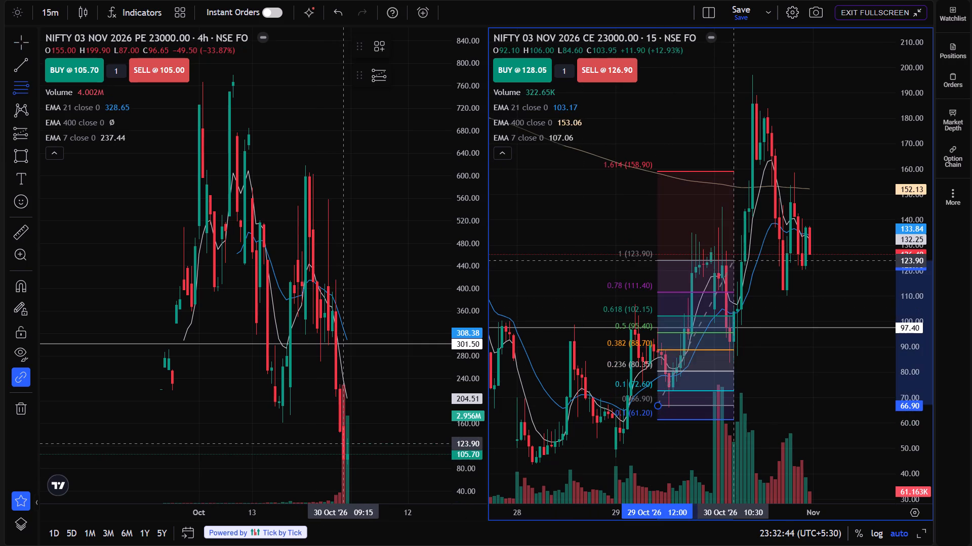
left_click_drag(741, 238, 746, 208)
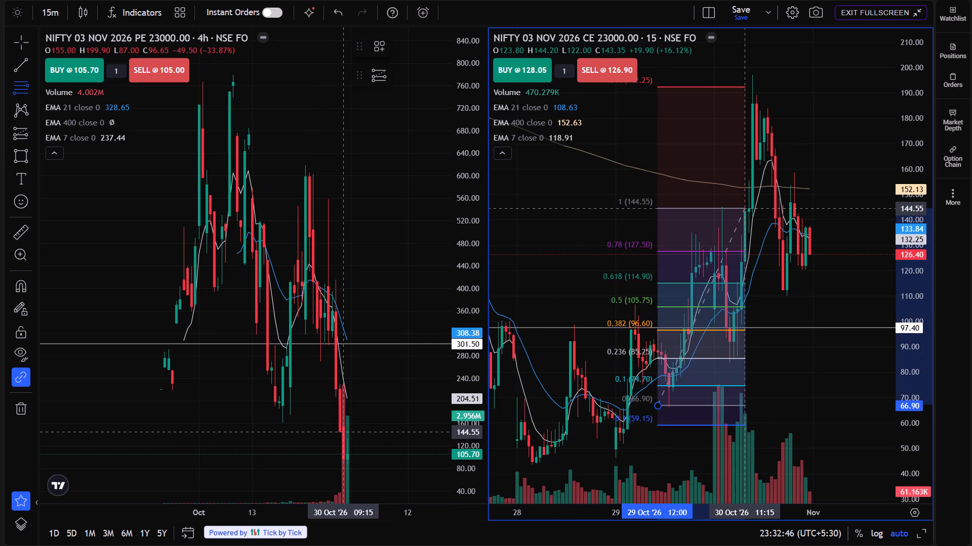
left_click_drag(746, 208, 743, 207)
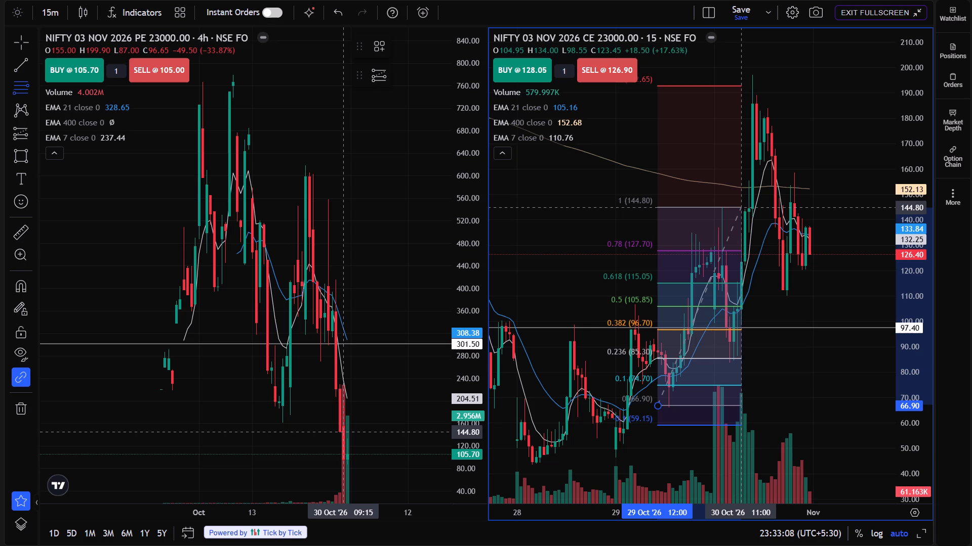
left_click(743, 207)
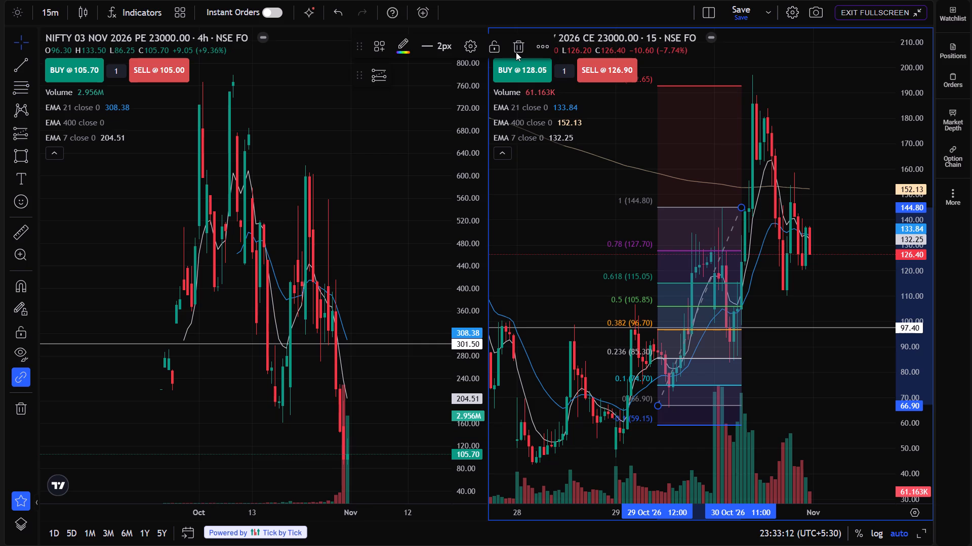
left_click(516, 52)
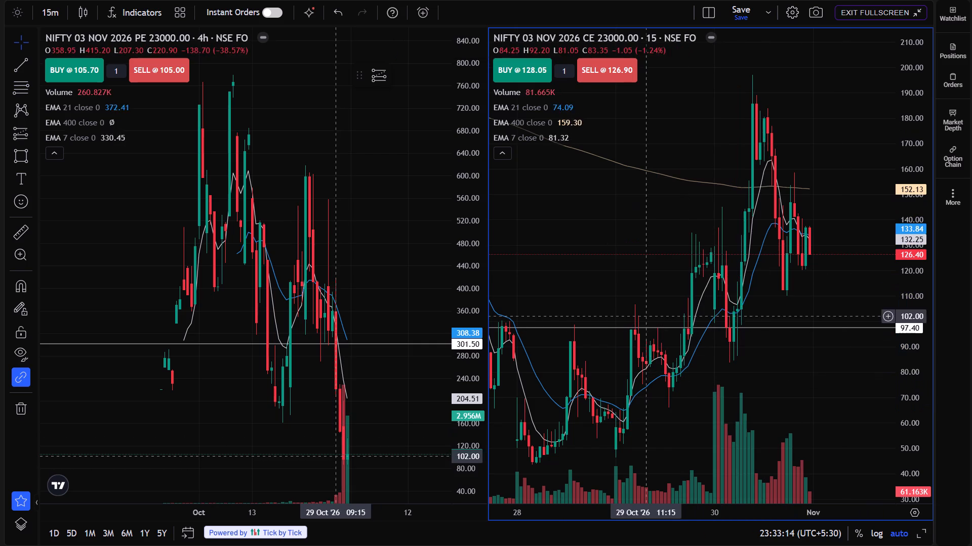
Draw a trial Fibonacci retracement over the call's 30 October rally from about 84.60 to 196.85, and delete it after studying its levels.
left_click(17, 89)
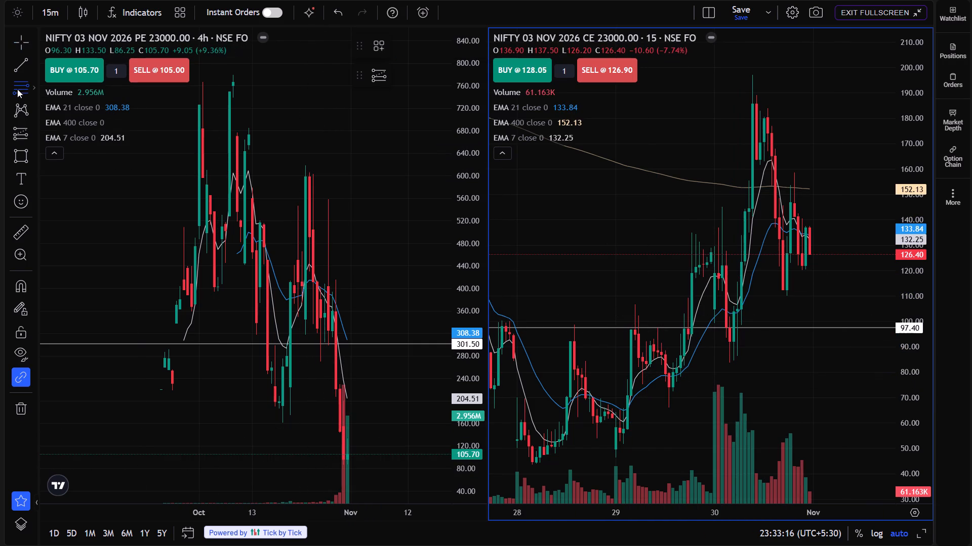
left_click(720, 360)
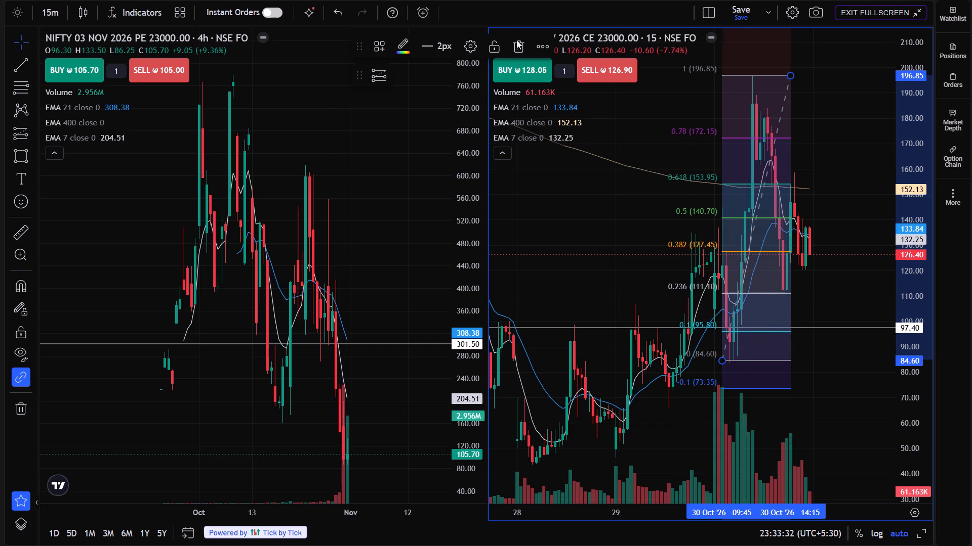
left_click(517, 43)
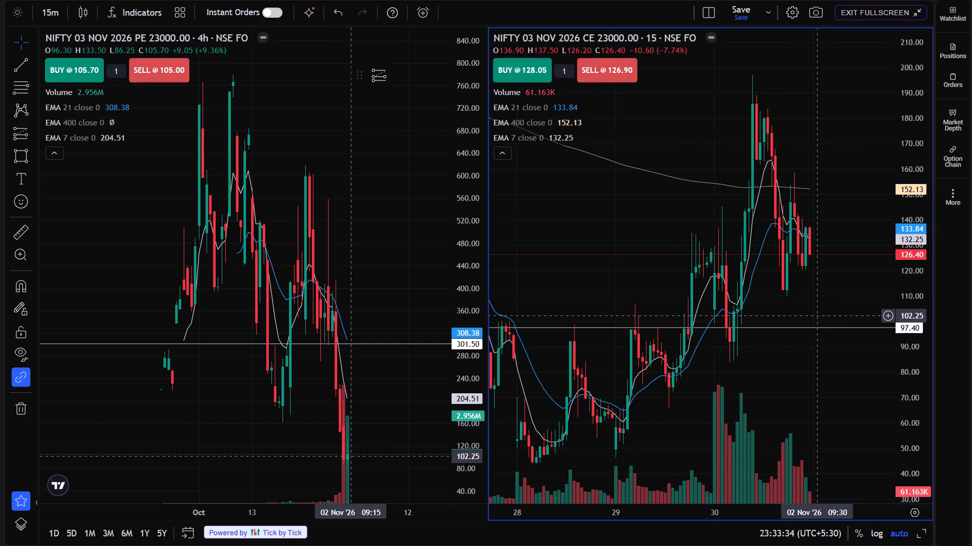
Measure the call's price range from about 110.75 up to about 158.50 beside the latest 15-minute candles.
left_click(801, 294, "shift")
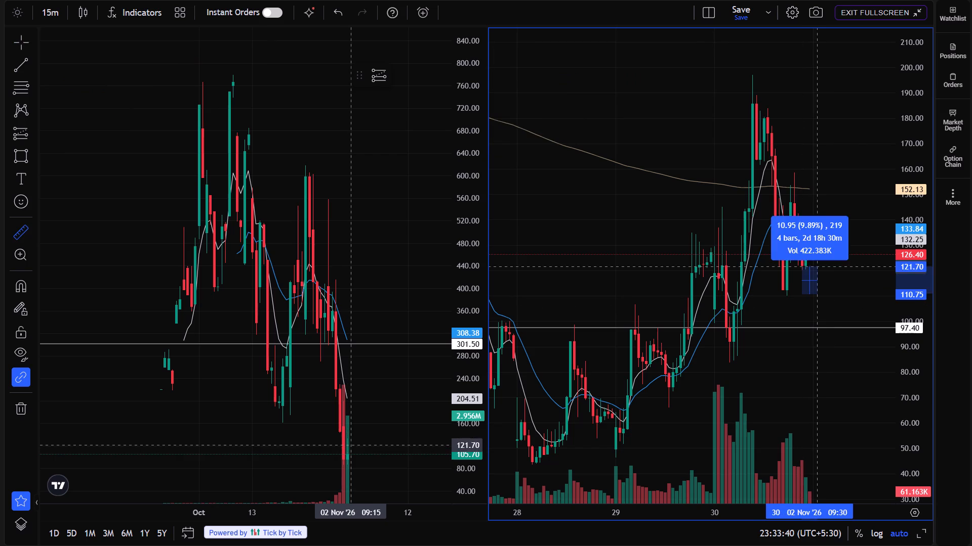
left_click(827, 172)
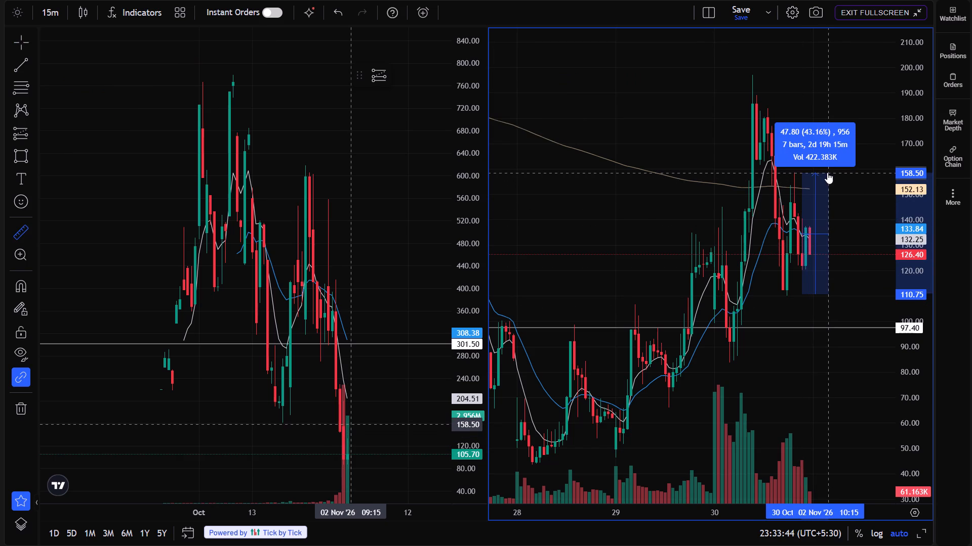
left_click(827, 172)
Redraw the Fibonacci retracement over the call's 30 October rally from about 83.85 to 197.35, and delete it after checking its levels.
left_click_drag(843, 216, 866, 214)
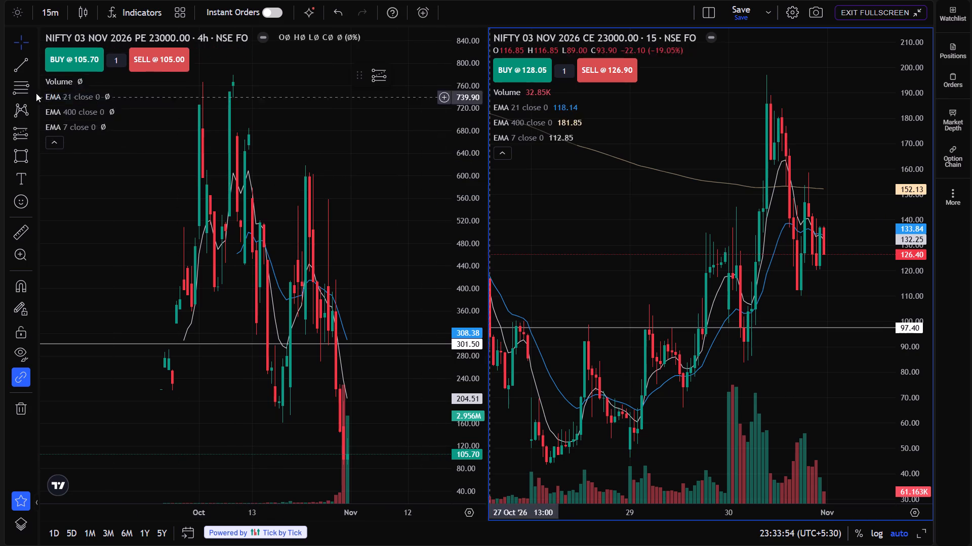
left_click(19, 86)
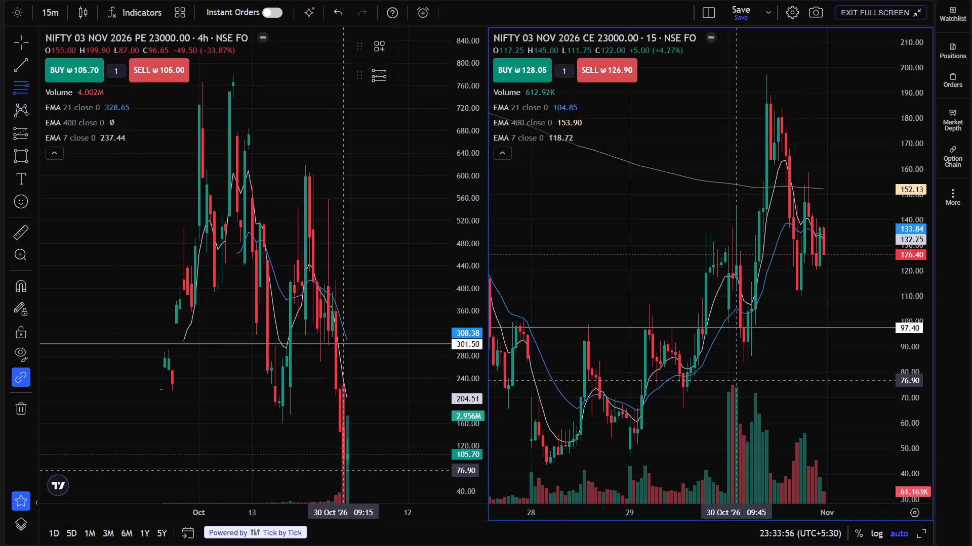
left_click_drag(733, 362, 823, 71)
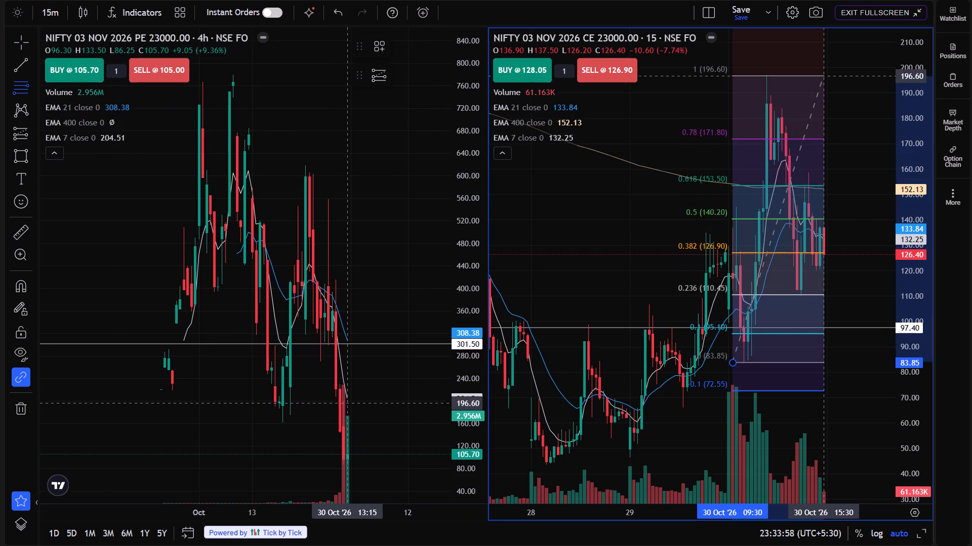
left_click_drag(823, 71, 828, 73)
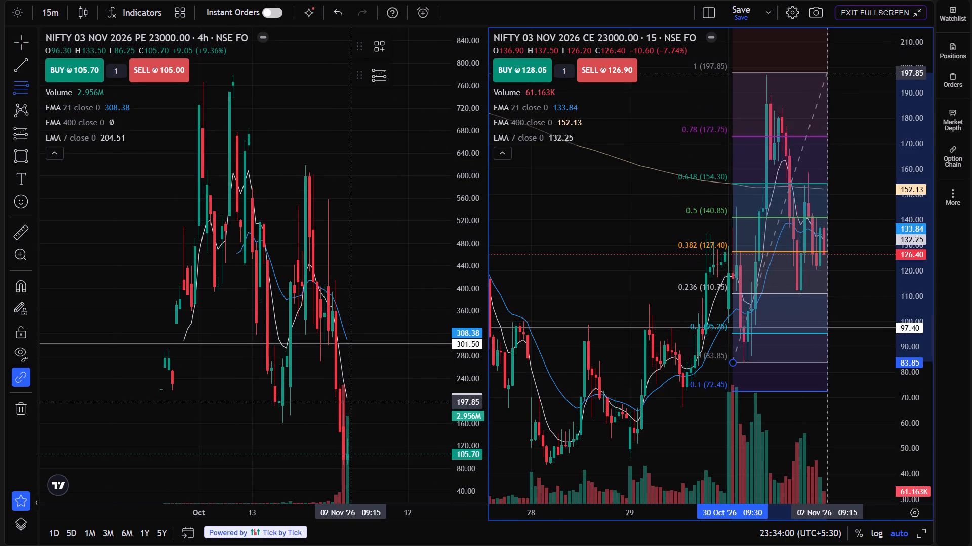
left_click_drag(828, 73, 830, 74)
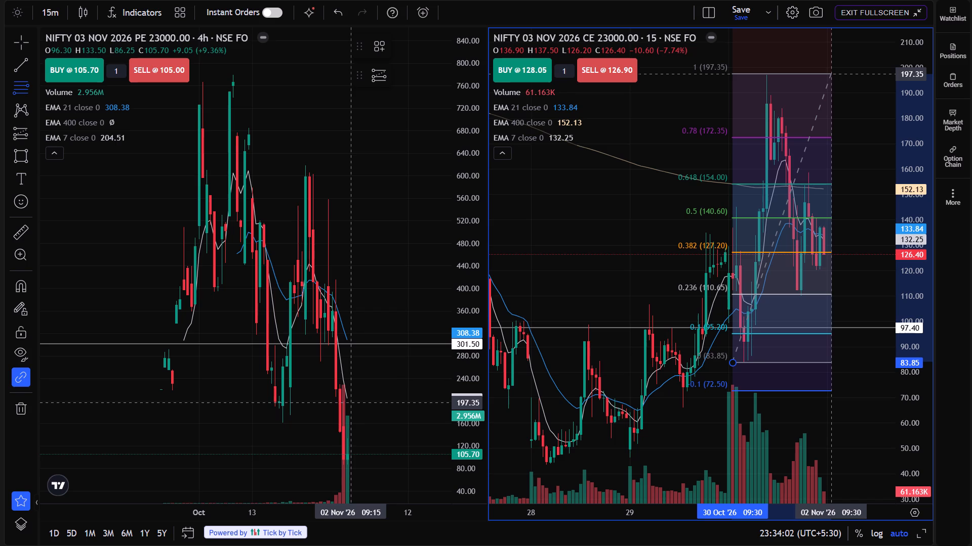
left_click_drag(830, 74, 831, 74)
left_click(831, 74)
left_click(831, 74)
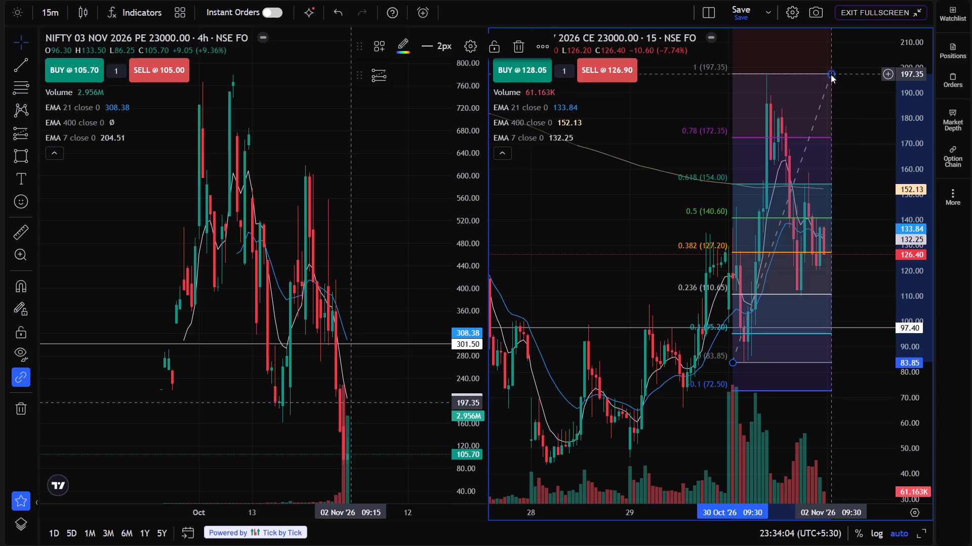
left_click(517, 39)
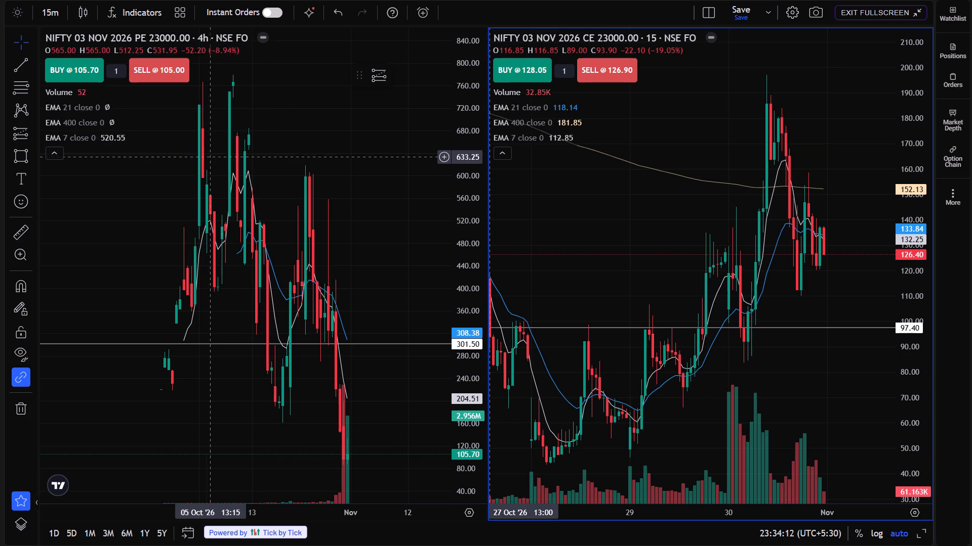
Switch the put chart to the 15-minute timeframe and examine its decline from 28 to 30 October against the EMAs and horizontal level.
left_click(201, 218)
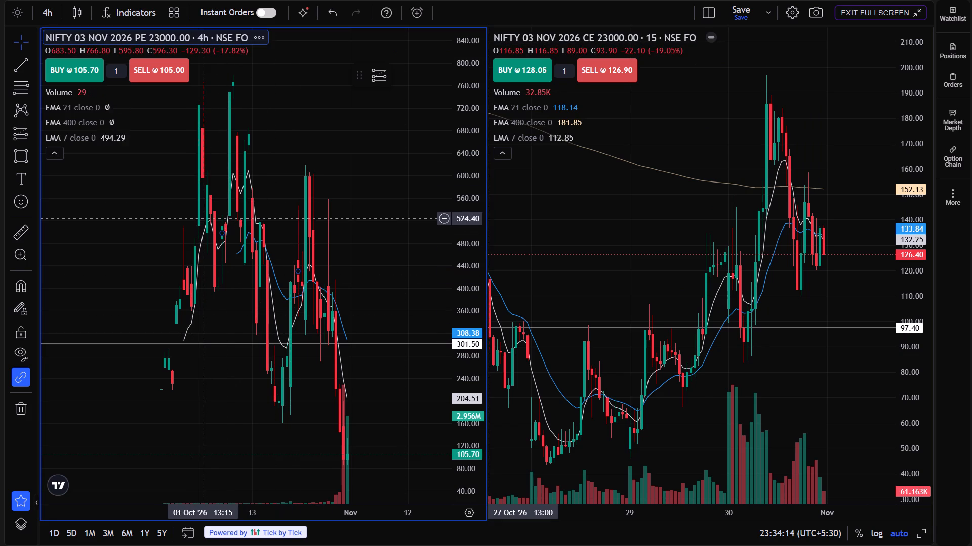
type("15")
key("Return")
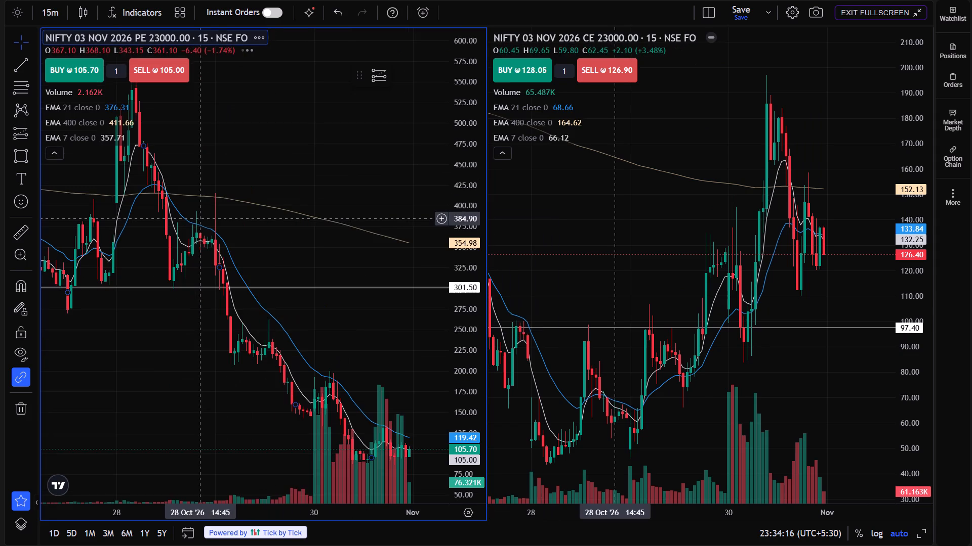
left_click_drag(309, 320, 314, 273)
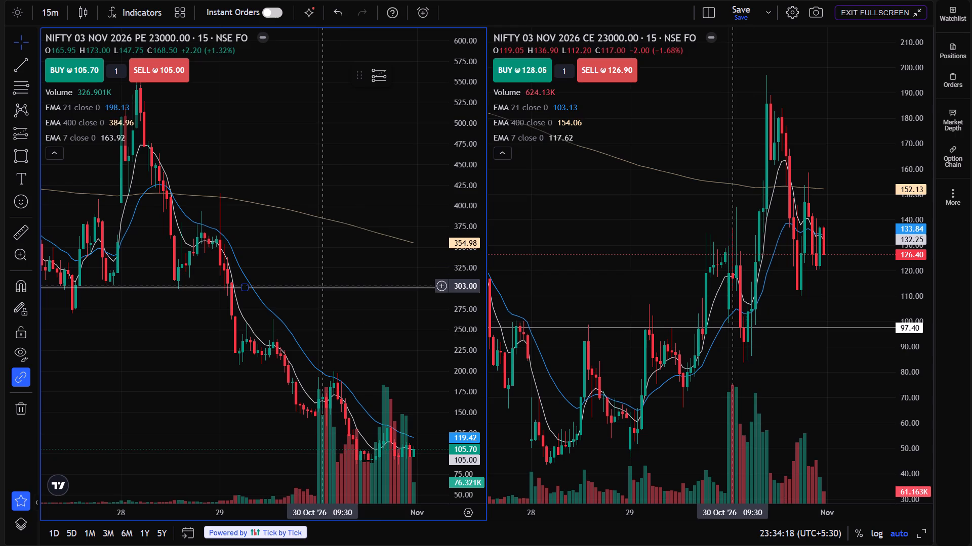
left_click_drag(341, 331, 315, 346)
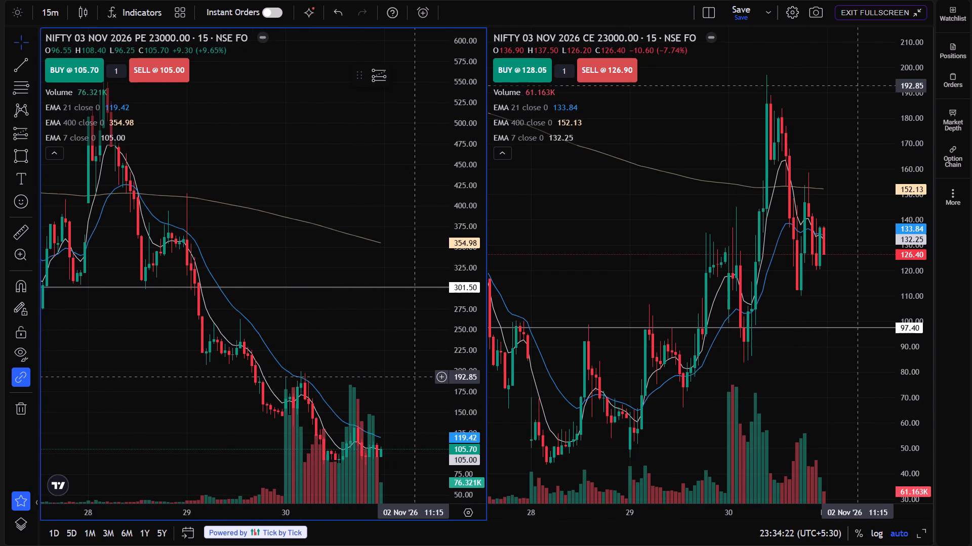
left_click_drag(466, 390, 466, 381)
left_click_drag(400, 384, 418, 309)
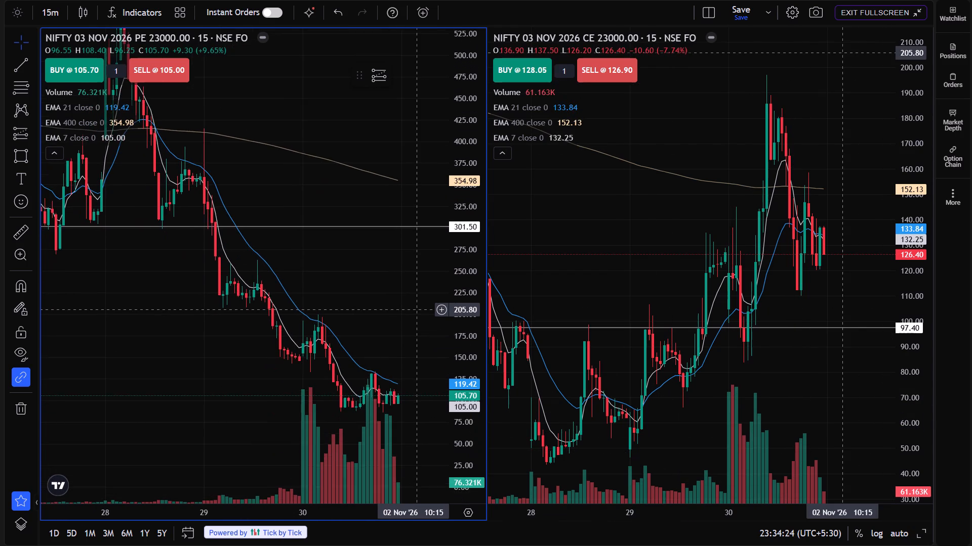
left_click_drag(418, 309, 426, 321)
left_click_drag(302, 402, 292, 441)
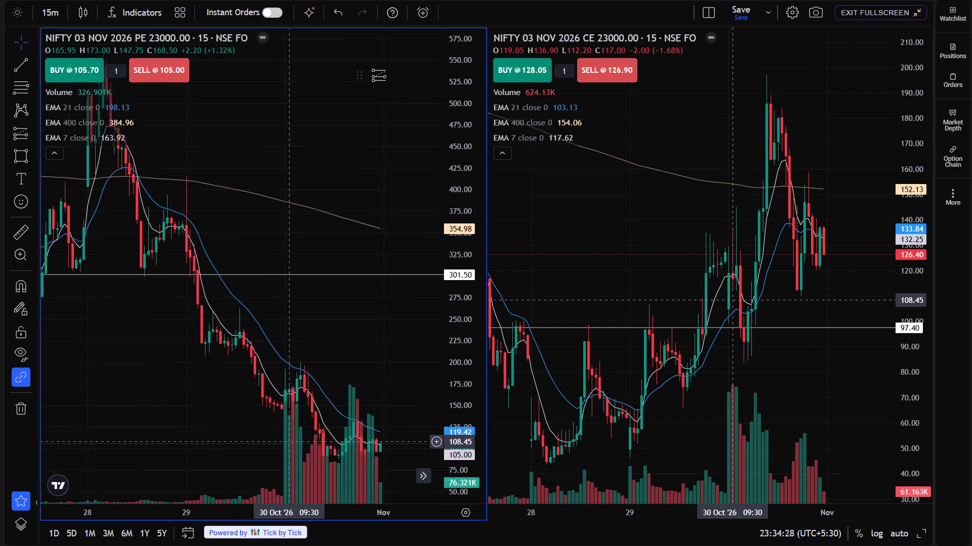
left_click_drag(292, 441, 455, 453)
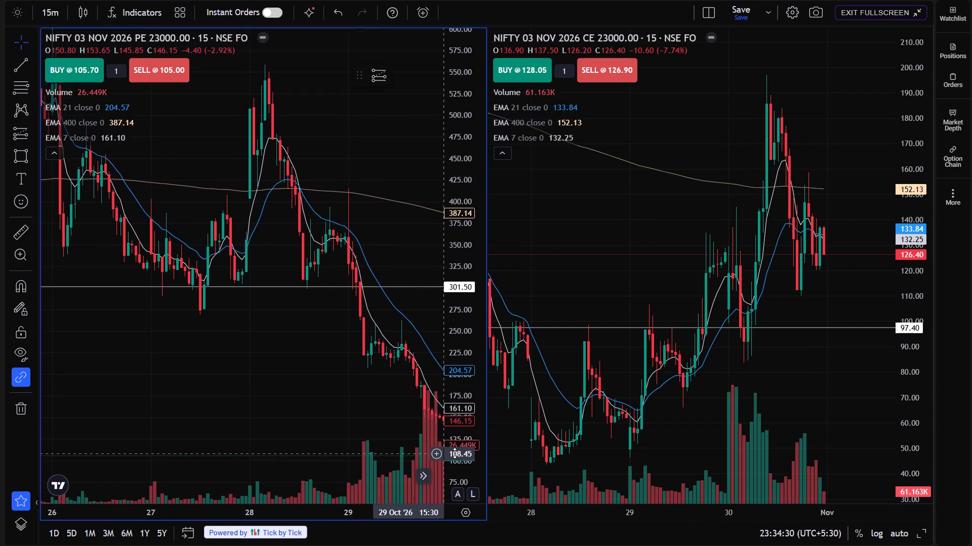
Return the put chart to the 4-hour timeframe and examine its October swings and the latest candles.
type("4h")
key("Return")
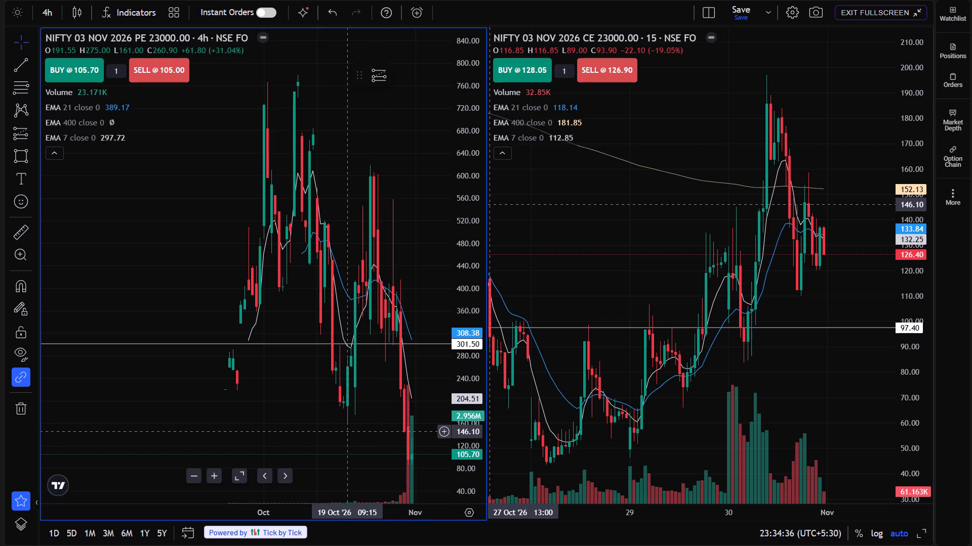
left_click_drag(277, 421, 198, 413)
left_click_drag(281, 442, 281, 442)
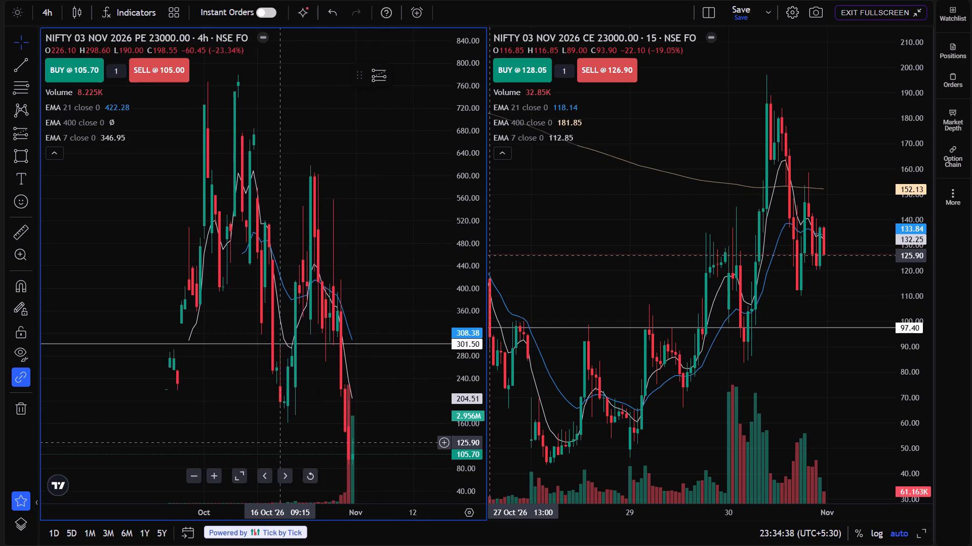
left_click_drag(281, 442, 248, 443)
left_click_drag(464, 386, 473, 429)
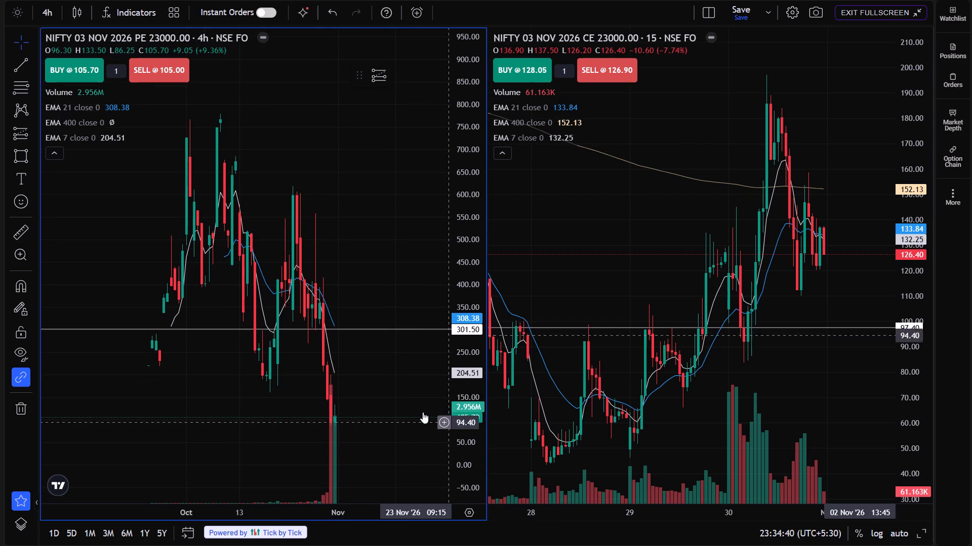
left_click_drag(406, 393, 387, 341)
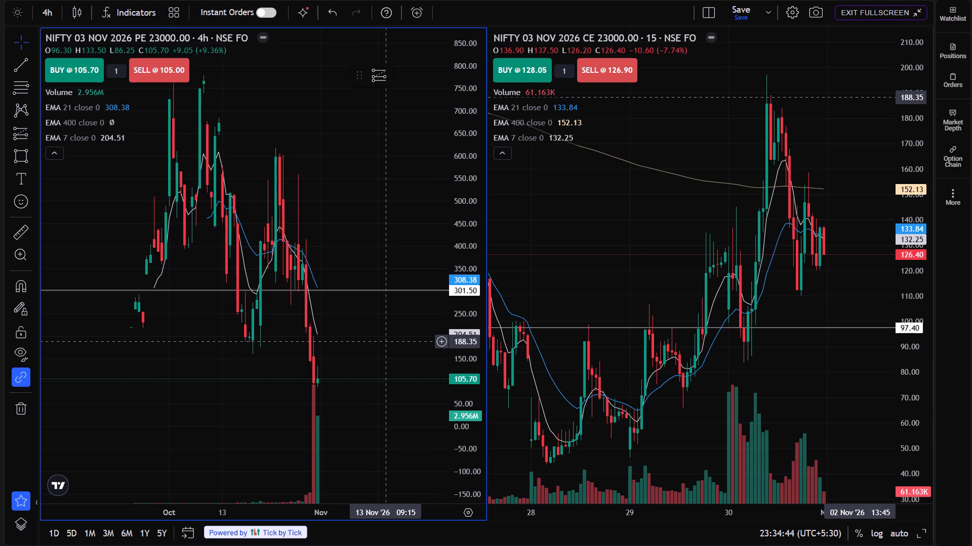
left_click_drag(367, 389, 357, 382)
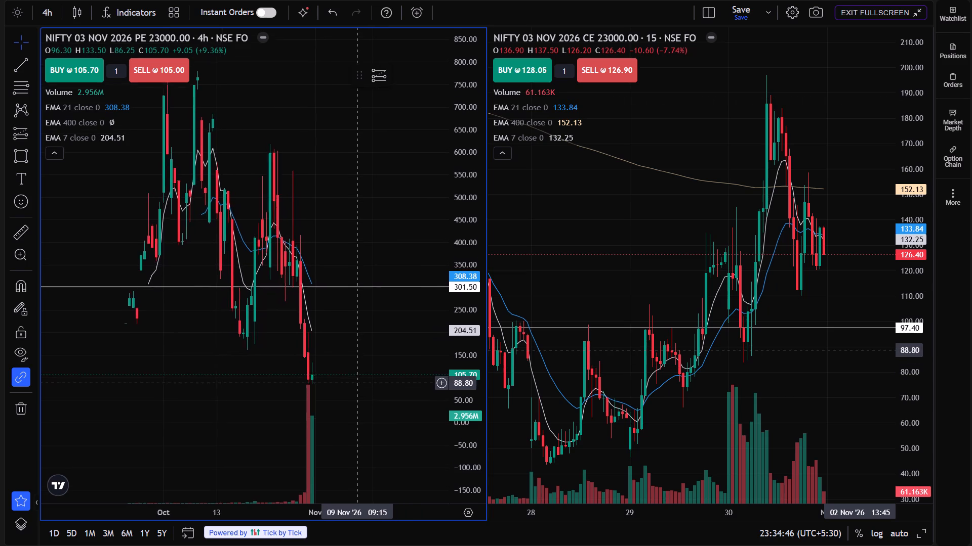
left_click_drag(357, 382, 350, 368)
left_click_drag(350, 368, 366, 417)
left_click_drag(381, 383, 364, 385)
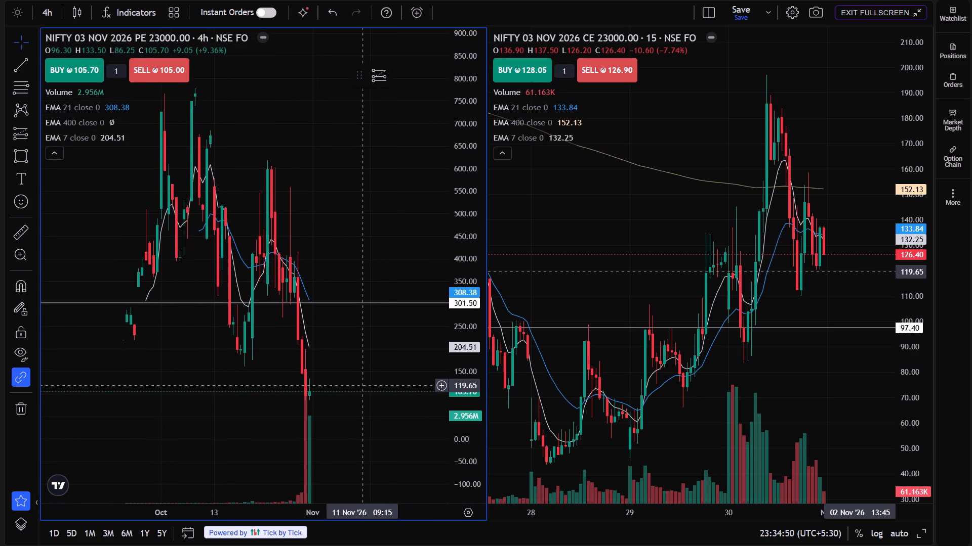
left_click_drag(383, 360, 371, 364)
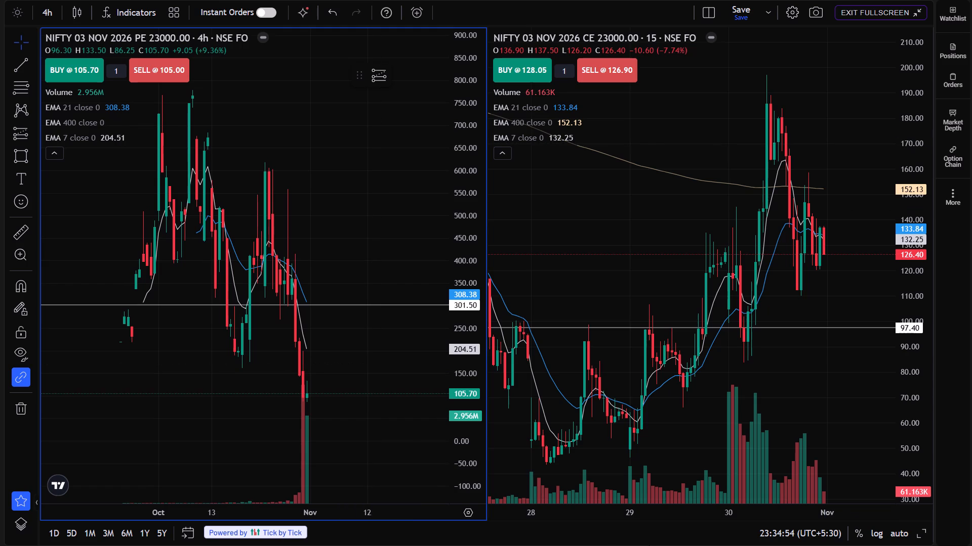